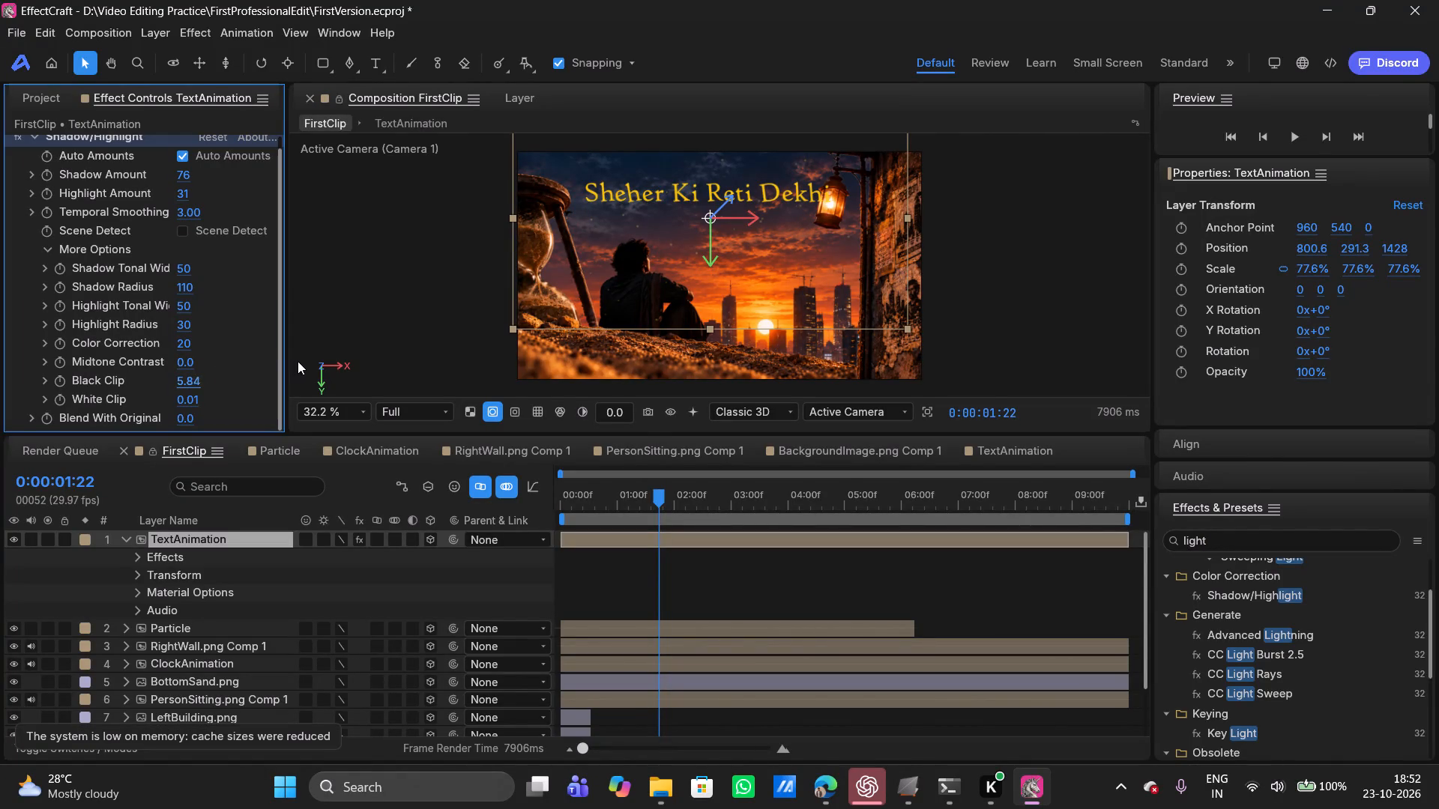
Set the TextAnimation layer's Shadow/Highlight effect to 15.5 Blend With Original and 26 Shadow Tonal Width.
{"action": "scroll", "coordinate": [97, 393], "scroll_direction": "down", "scroll_amount": 1}
{"action": "left_click_drag", "start_coordinate": [182, 415], "coordinate": [203, 415]}
{"action": "left_click_drag", "start_coordinate": [203, 415], "coordinate": [226, 415]}
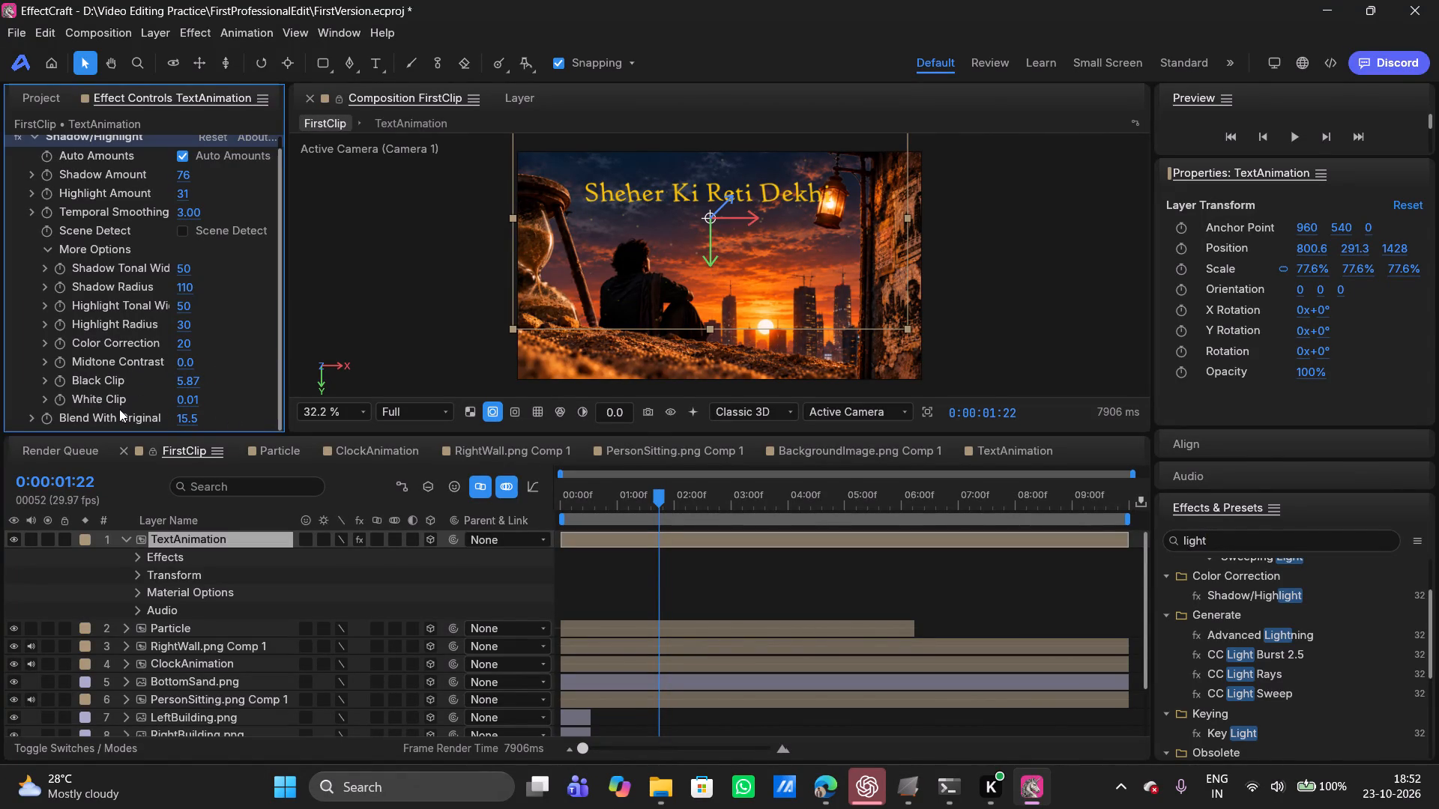
{"action": "left_click_drag", "start_coordinate": [184, 283], "coordinate": [7, 314]}
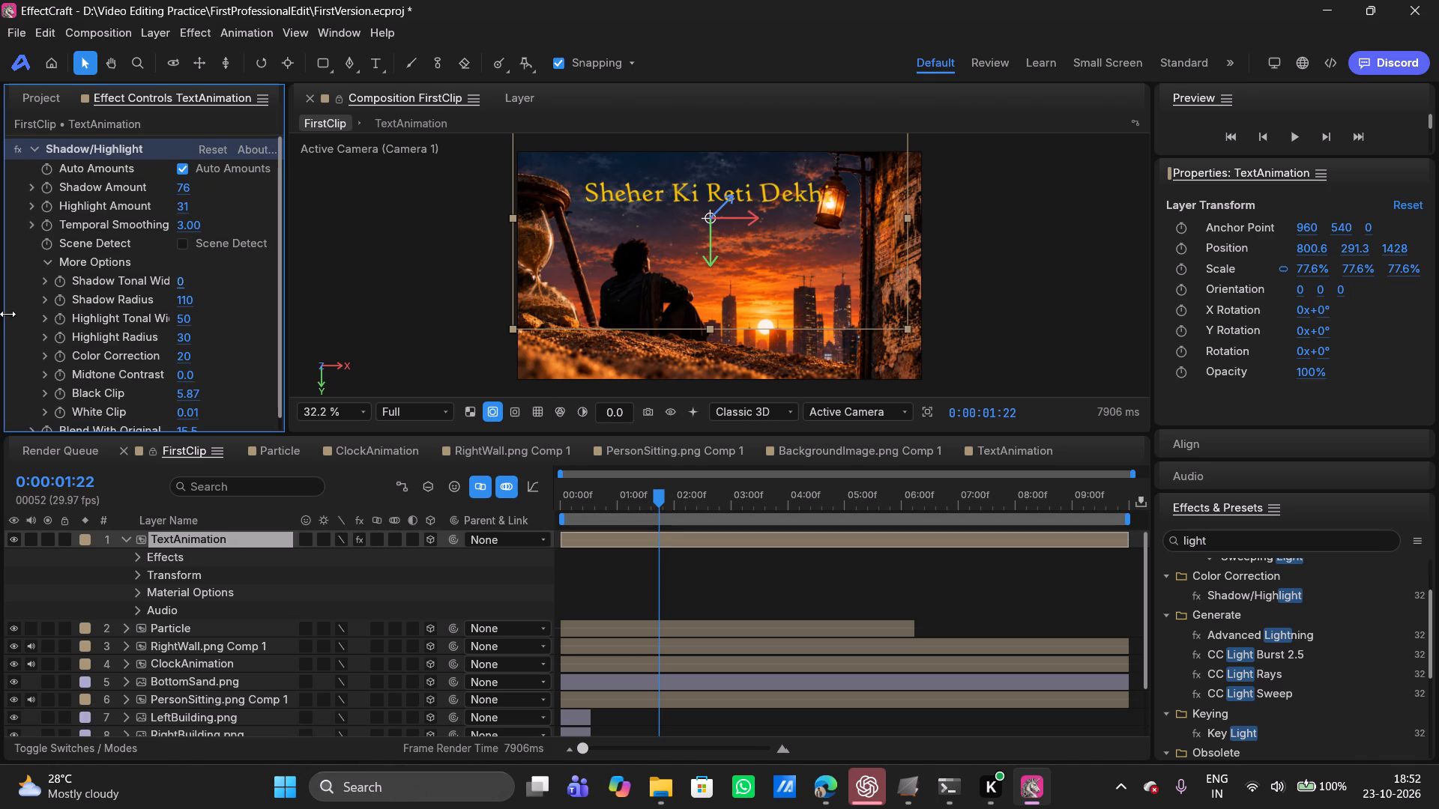
{"action": "left_click_drag", "start_coordinate": [7, 314], "coordinate": [81, 303]}
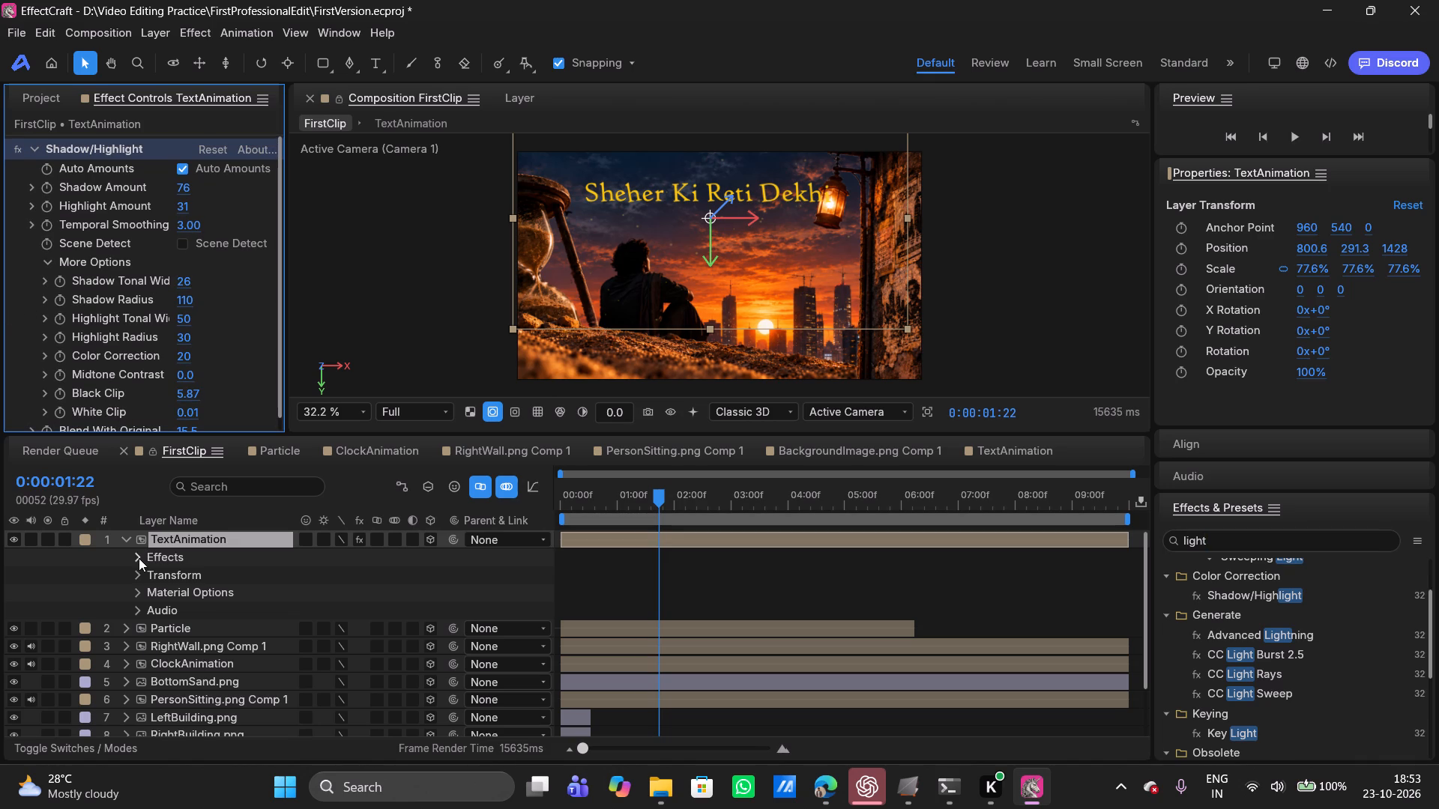
Open the TextAnimation composition in the timeline.
{"action": "left_click", "coordinate": [259, 545]}
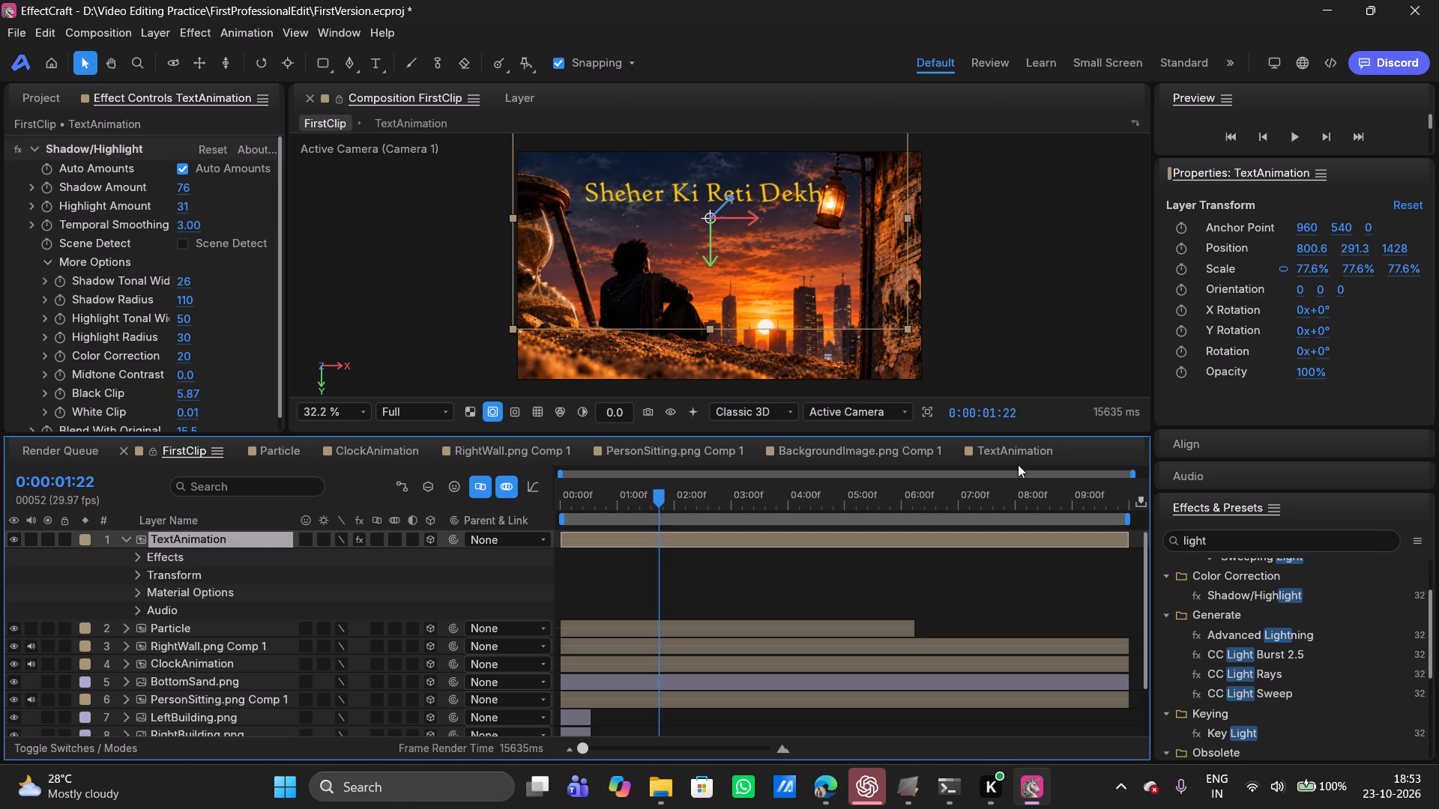
{"action": "left_click", "coordinate": [1017, 460]}
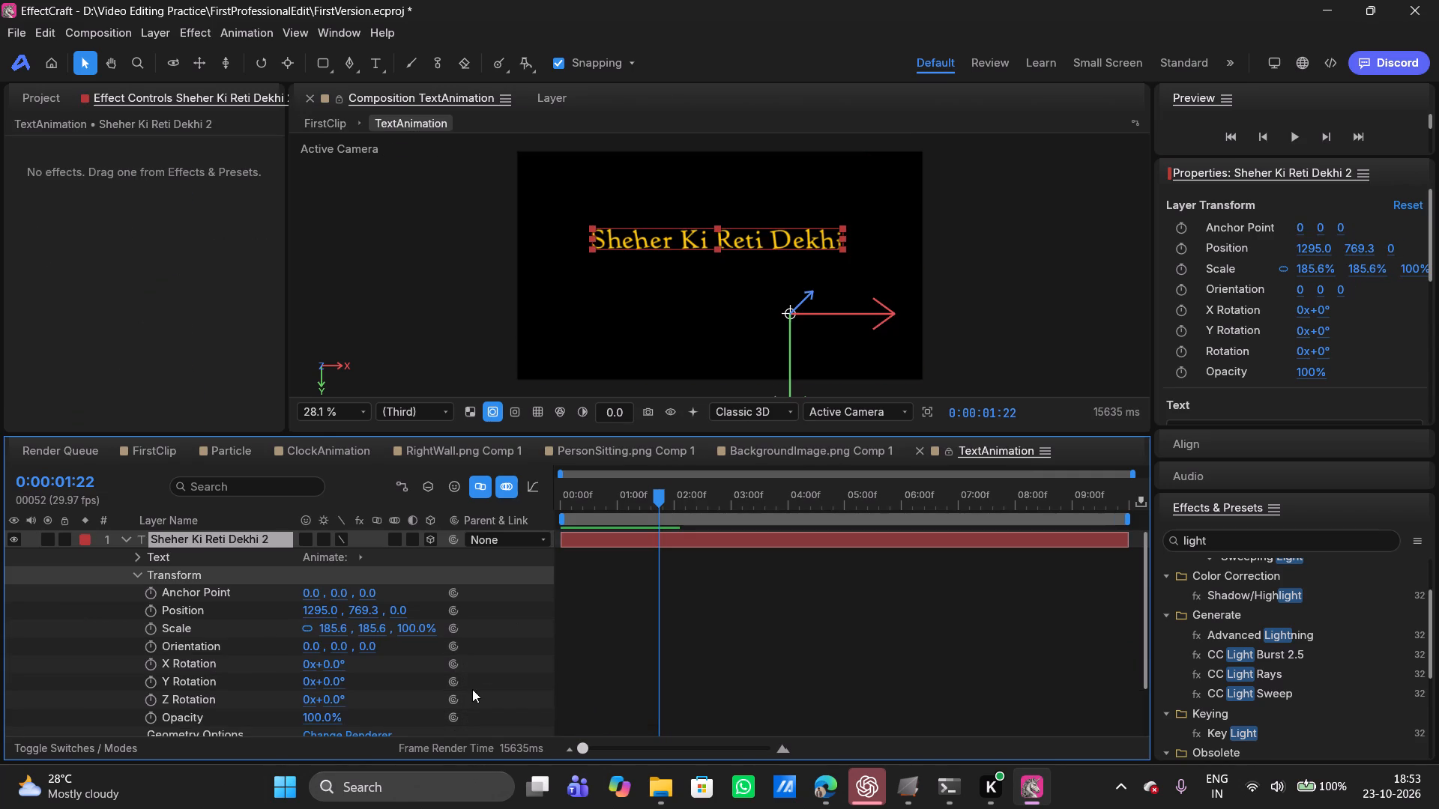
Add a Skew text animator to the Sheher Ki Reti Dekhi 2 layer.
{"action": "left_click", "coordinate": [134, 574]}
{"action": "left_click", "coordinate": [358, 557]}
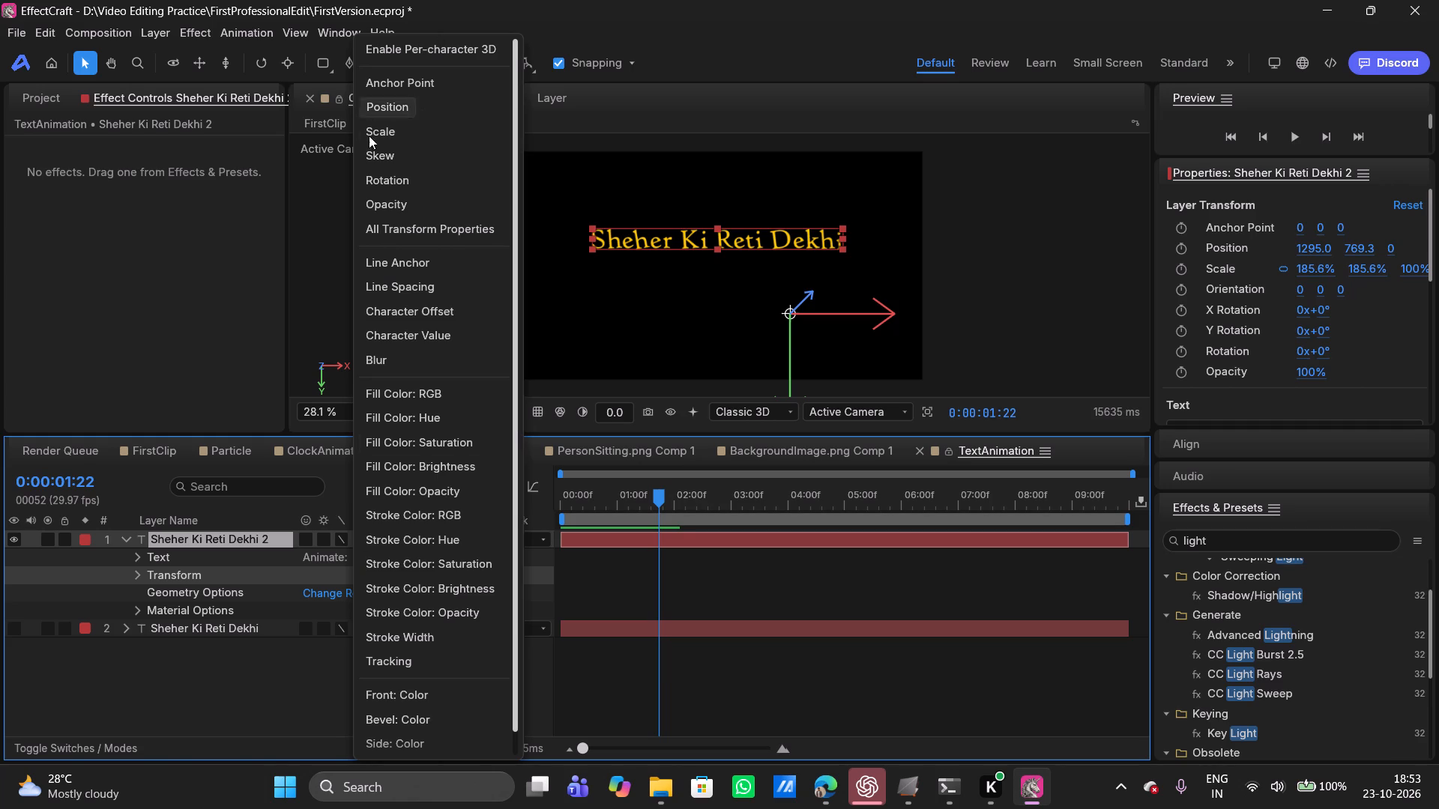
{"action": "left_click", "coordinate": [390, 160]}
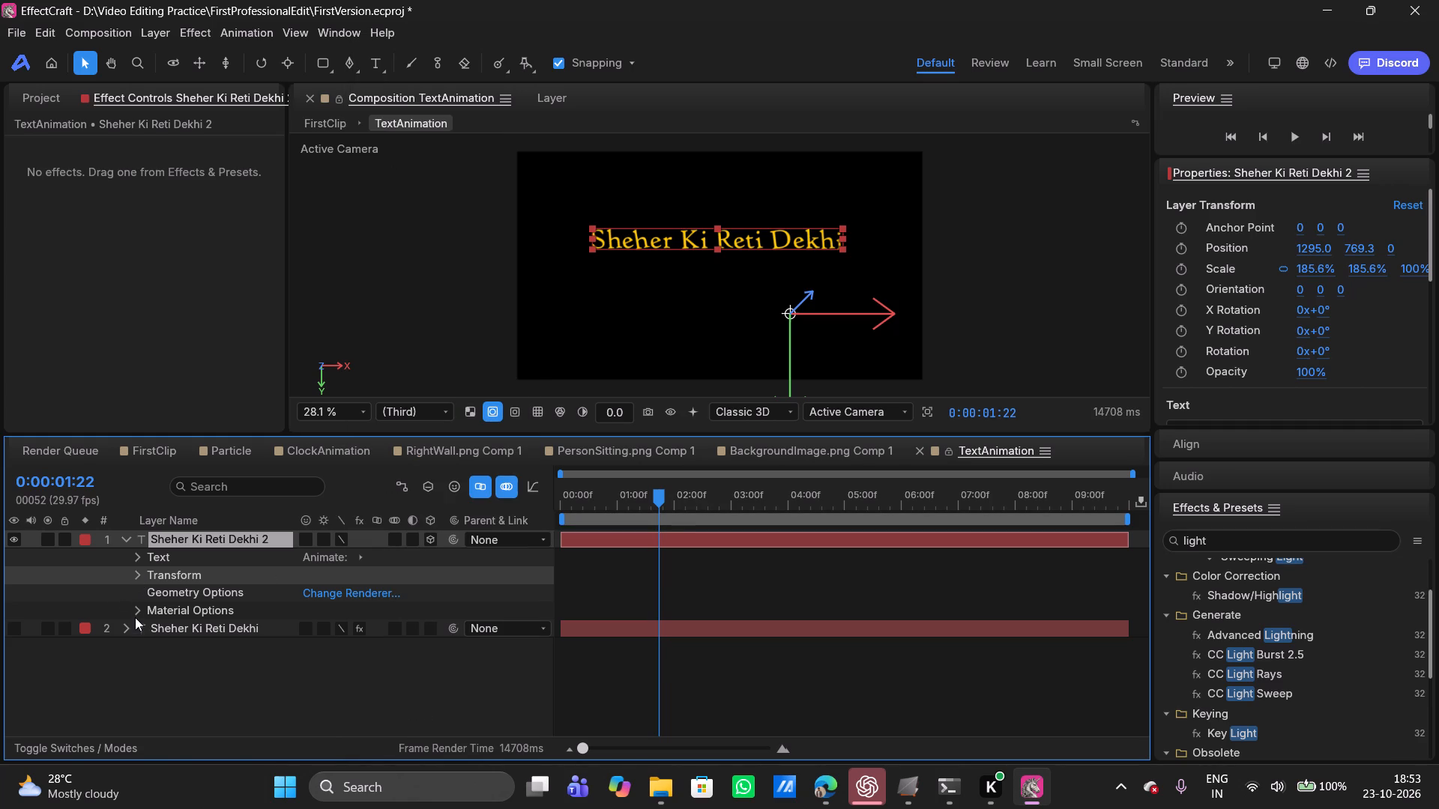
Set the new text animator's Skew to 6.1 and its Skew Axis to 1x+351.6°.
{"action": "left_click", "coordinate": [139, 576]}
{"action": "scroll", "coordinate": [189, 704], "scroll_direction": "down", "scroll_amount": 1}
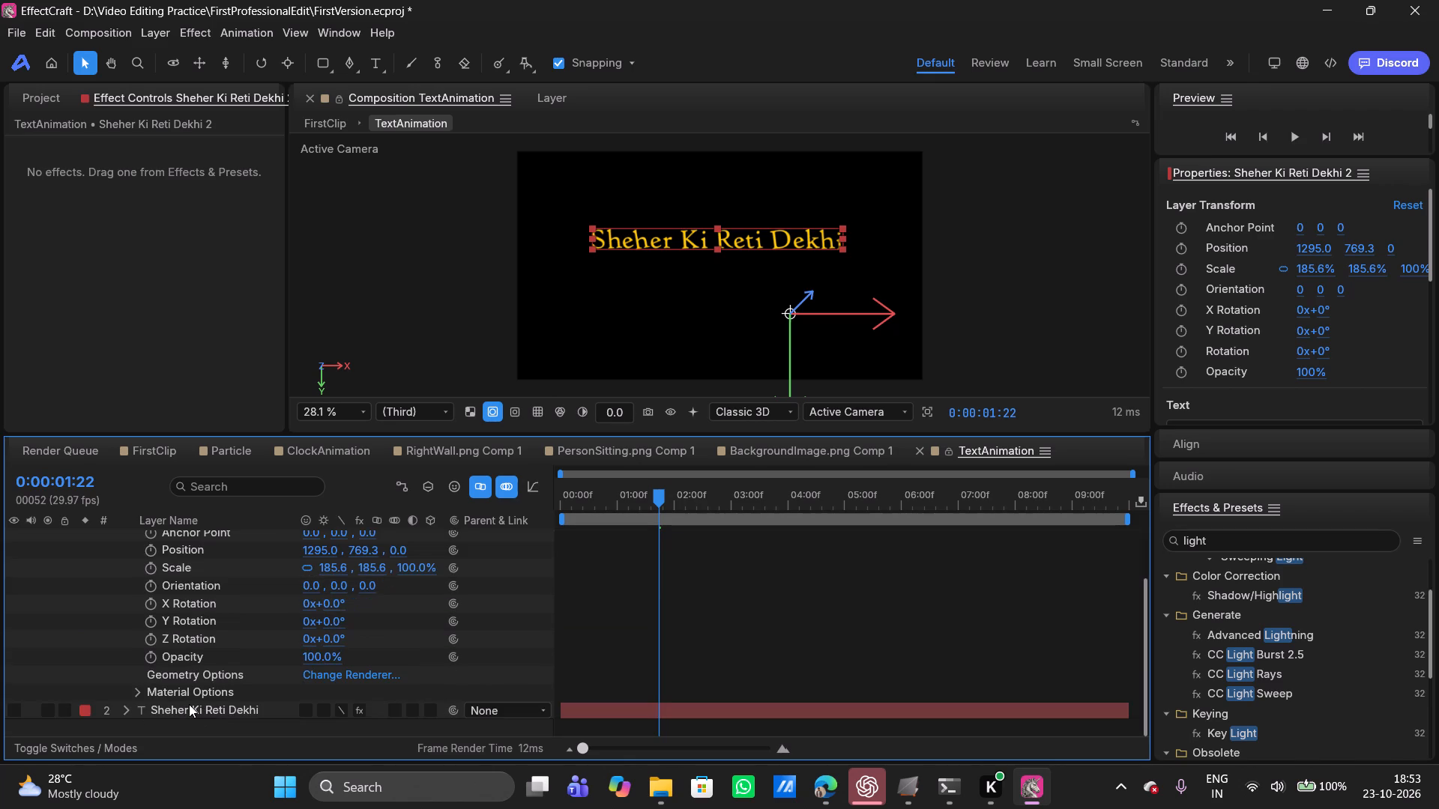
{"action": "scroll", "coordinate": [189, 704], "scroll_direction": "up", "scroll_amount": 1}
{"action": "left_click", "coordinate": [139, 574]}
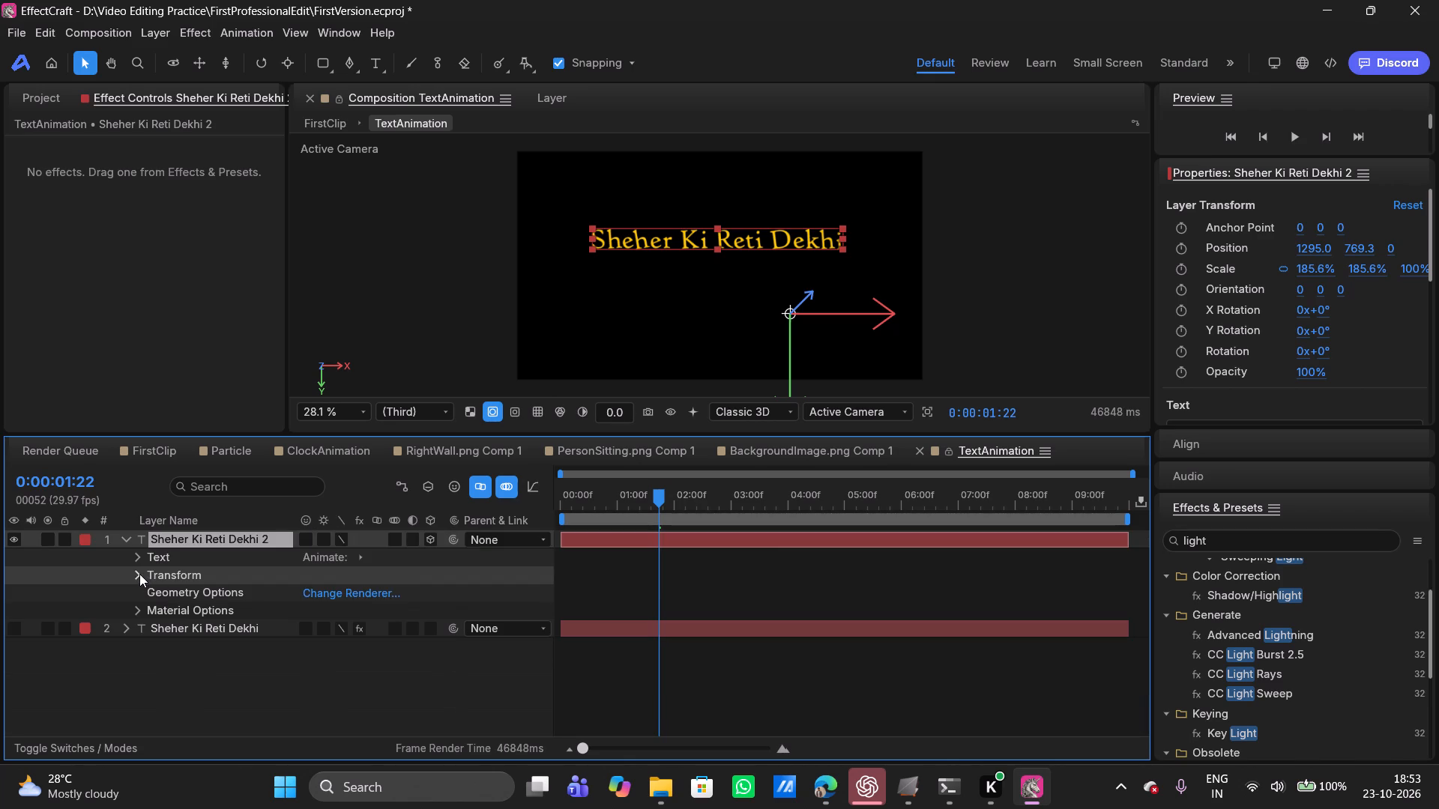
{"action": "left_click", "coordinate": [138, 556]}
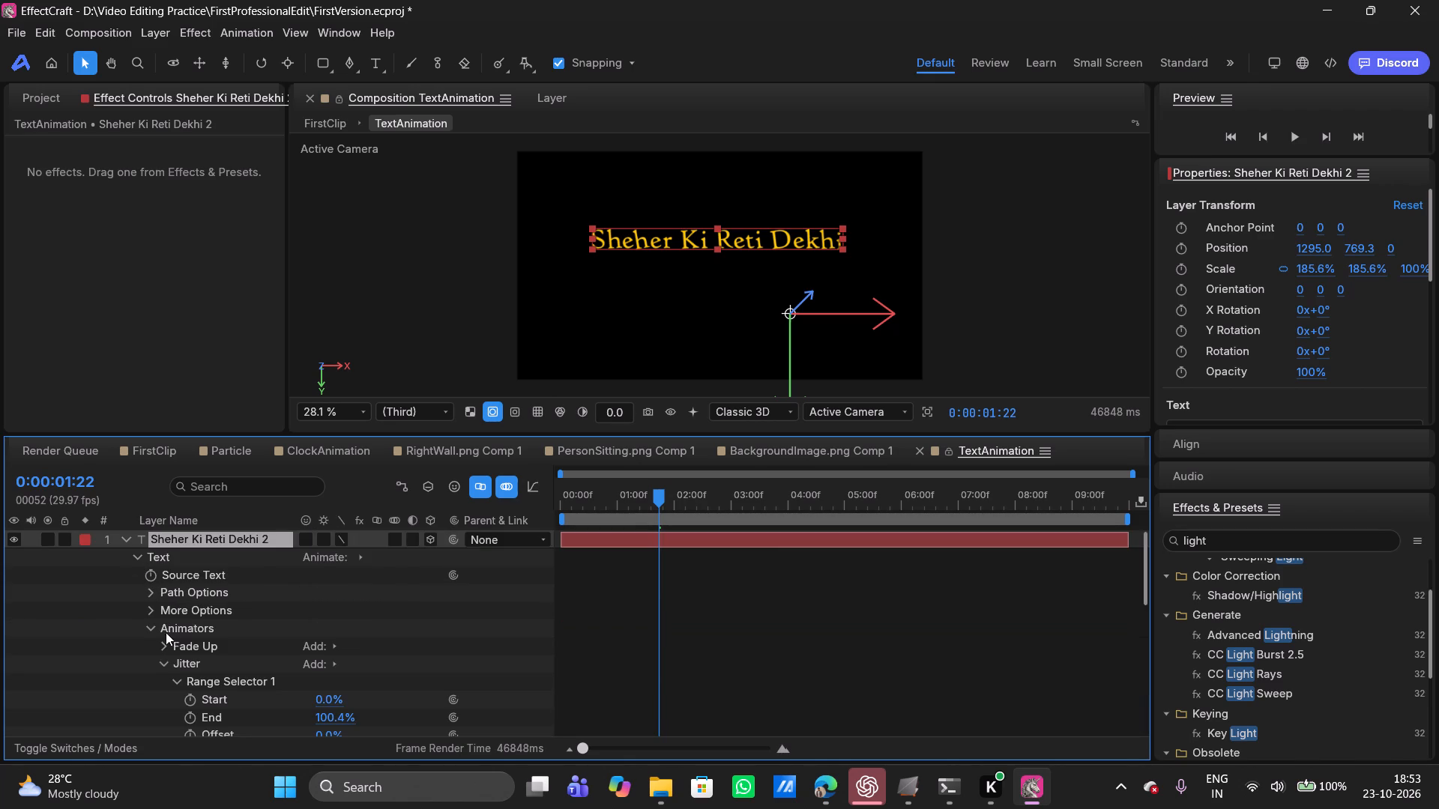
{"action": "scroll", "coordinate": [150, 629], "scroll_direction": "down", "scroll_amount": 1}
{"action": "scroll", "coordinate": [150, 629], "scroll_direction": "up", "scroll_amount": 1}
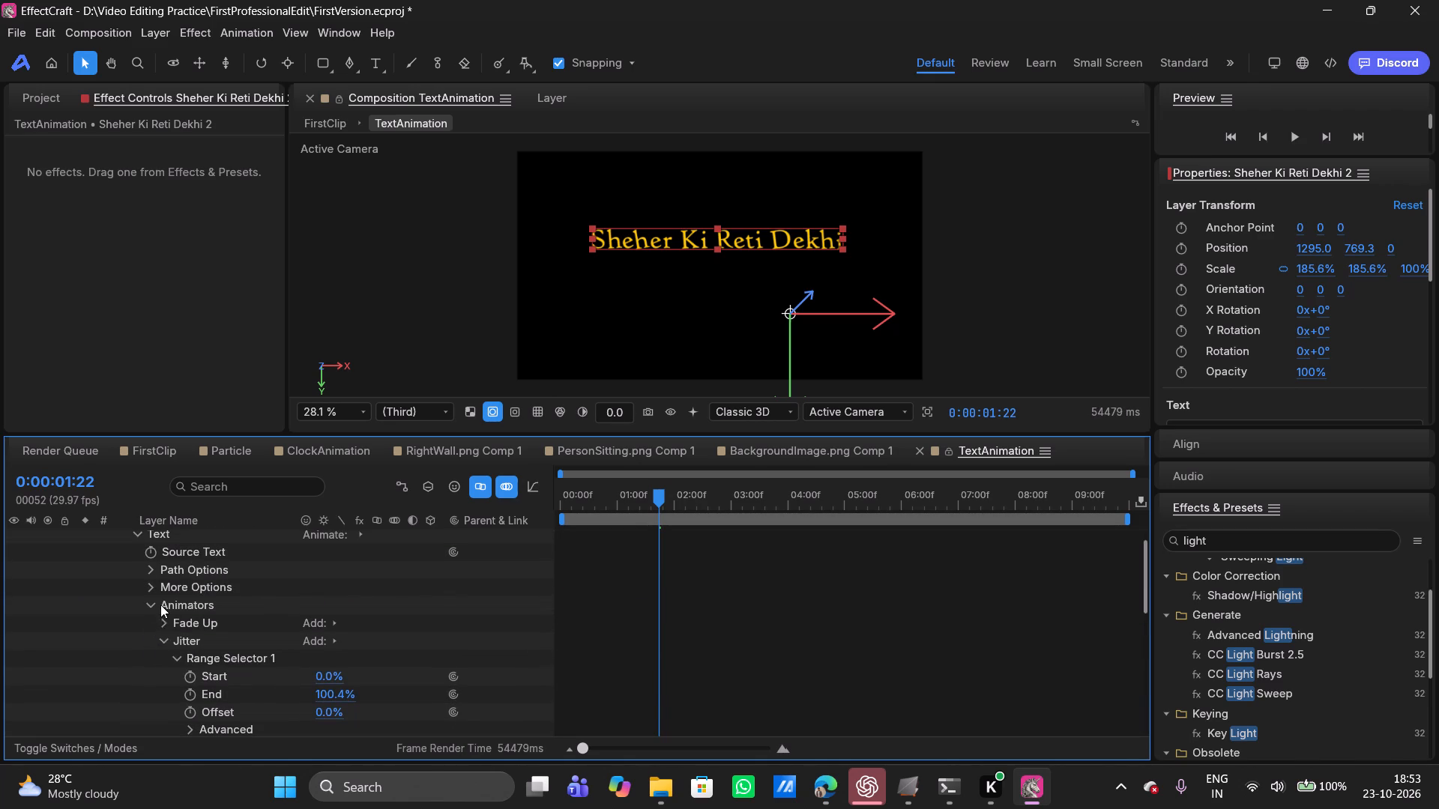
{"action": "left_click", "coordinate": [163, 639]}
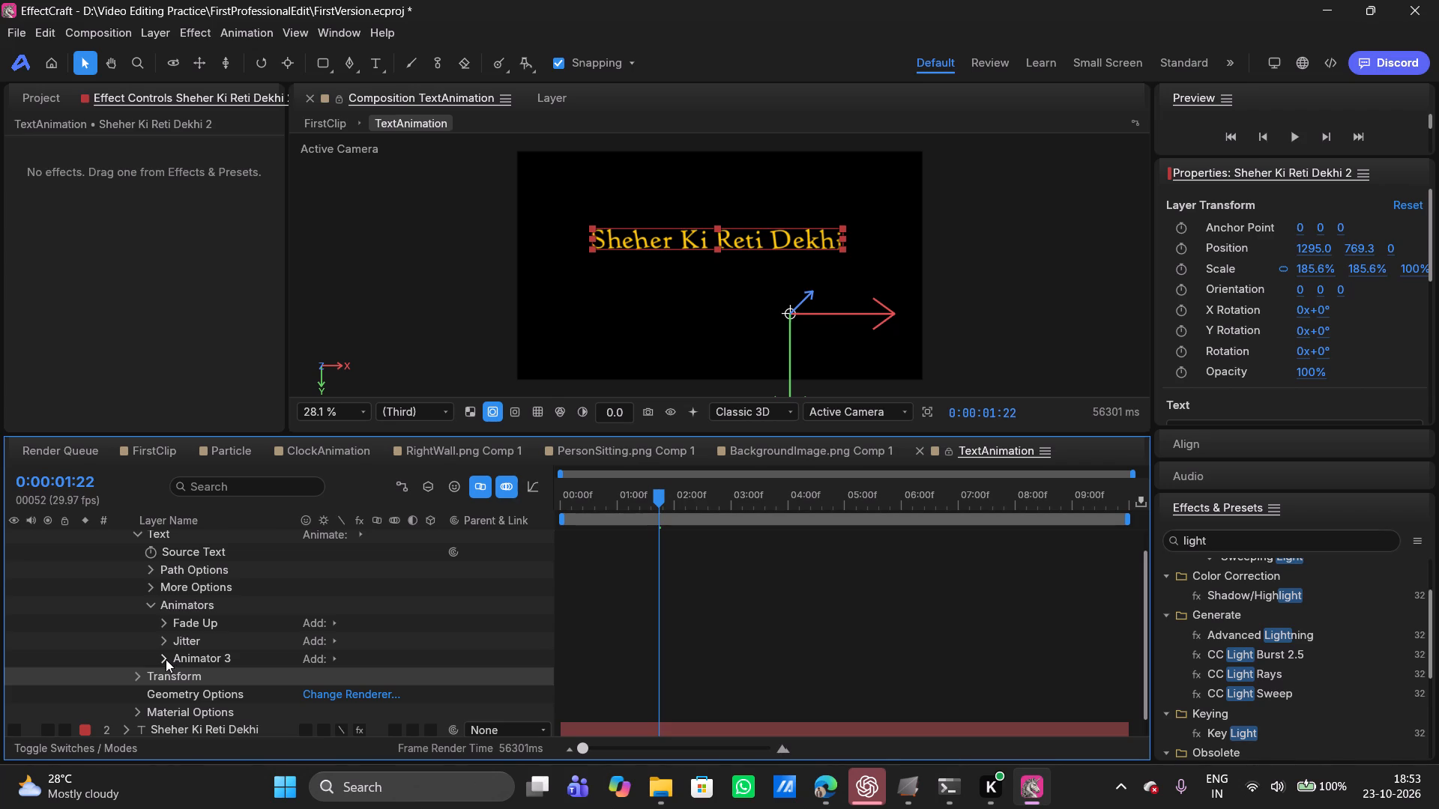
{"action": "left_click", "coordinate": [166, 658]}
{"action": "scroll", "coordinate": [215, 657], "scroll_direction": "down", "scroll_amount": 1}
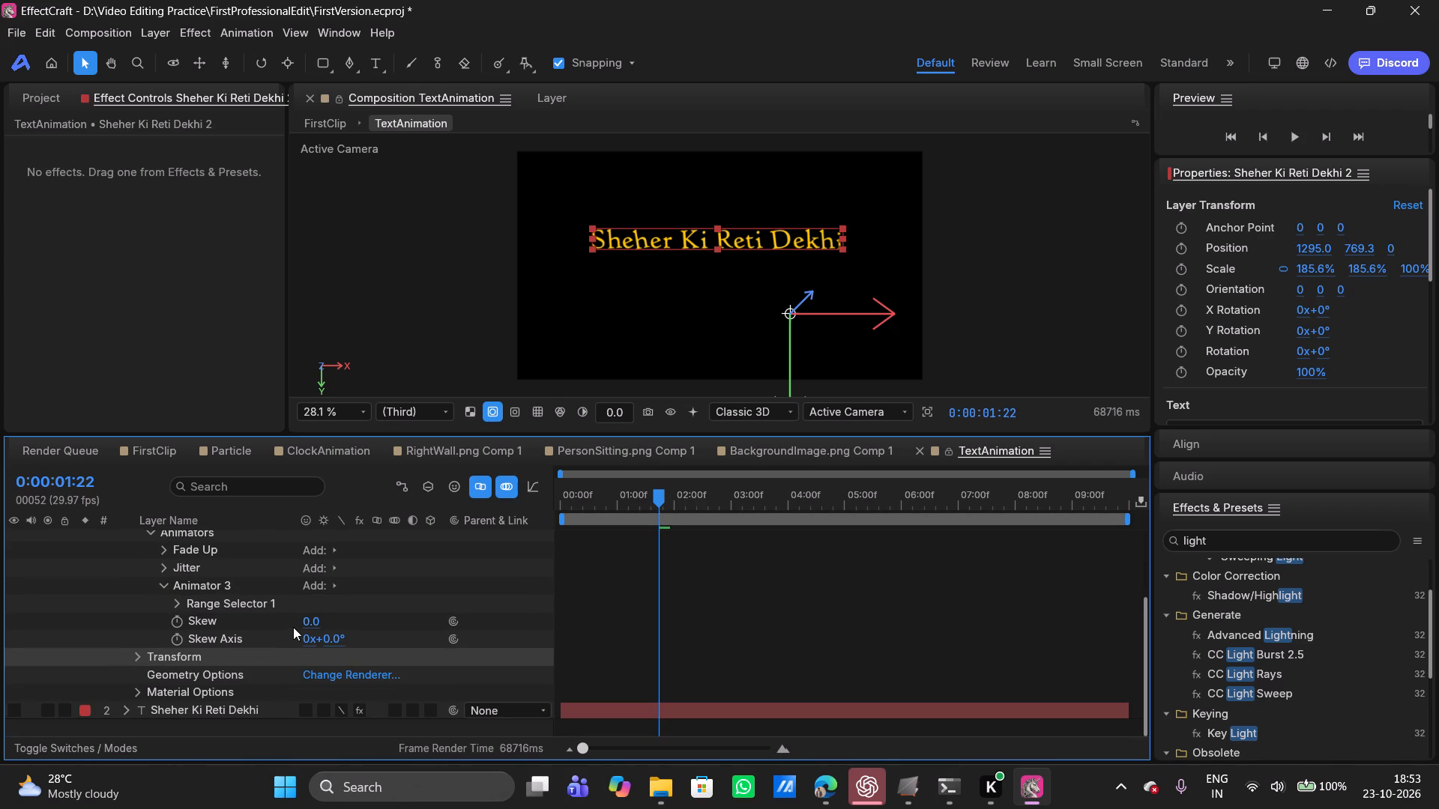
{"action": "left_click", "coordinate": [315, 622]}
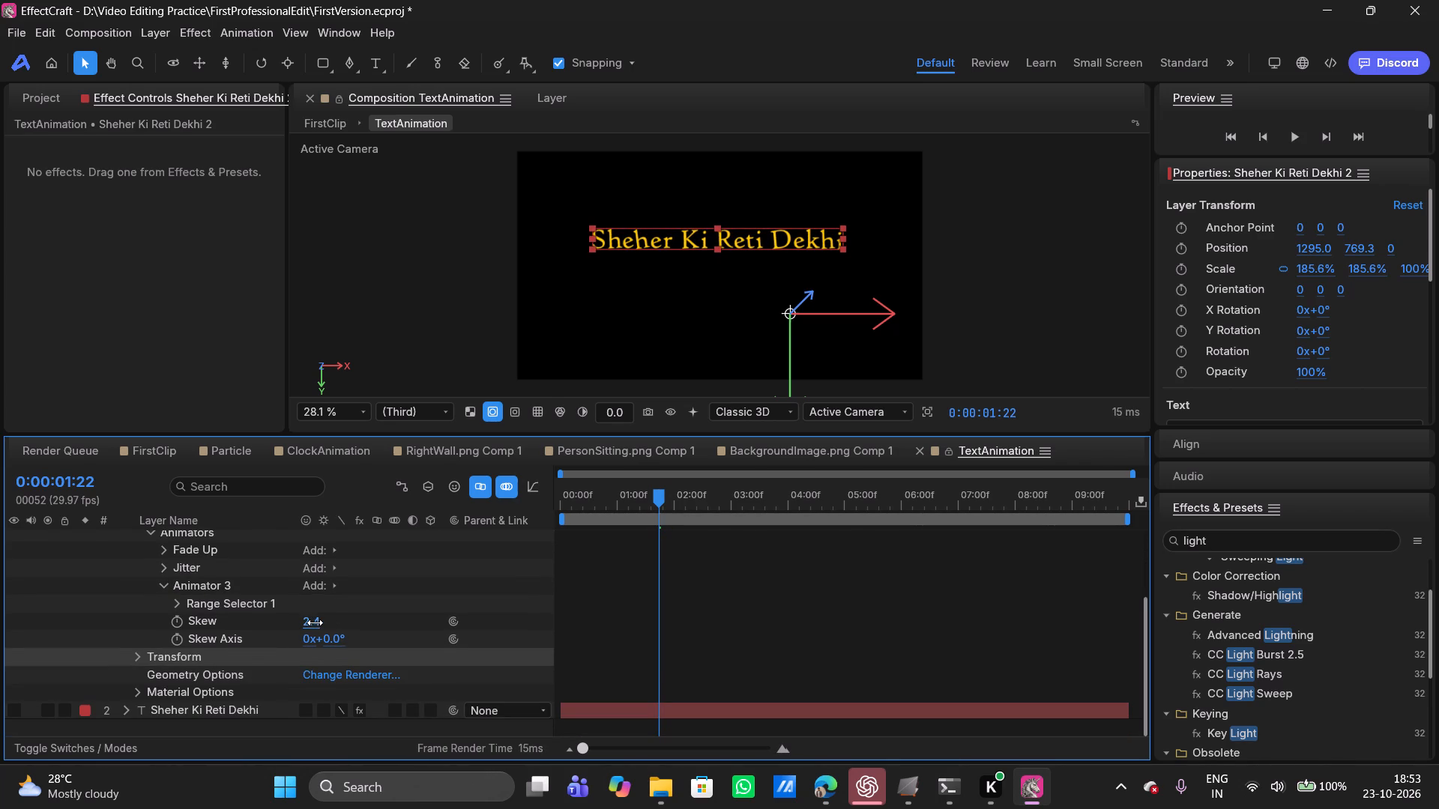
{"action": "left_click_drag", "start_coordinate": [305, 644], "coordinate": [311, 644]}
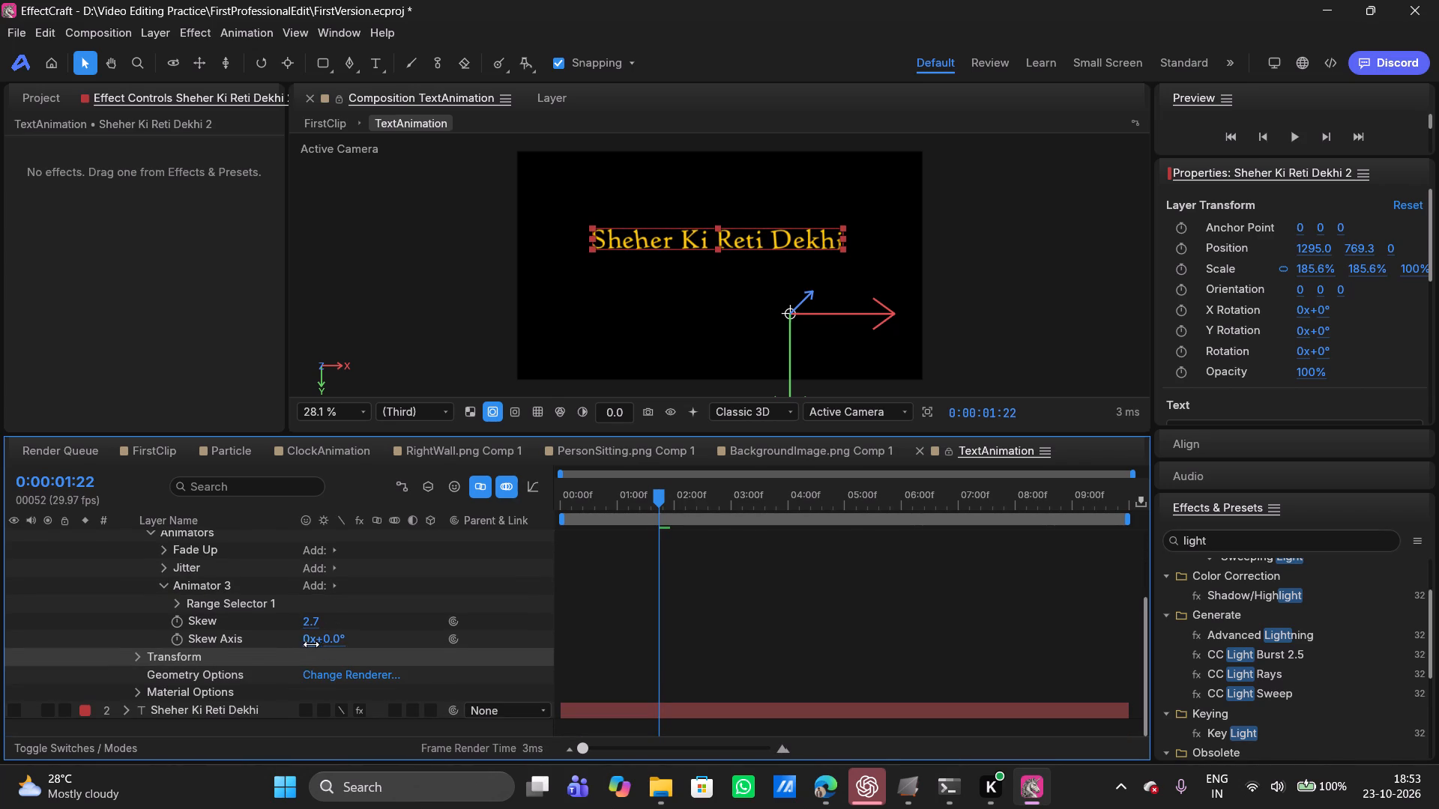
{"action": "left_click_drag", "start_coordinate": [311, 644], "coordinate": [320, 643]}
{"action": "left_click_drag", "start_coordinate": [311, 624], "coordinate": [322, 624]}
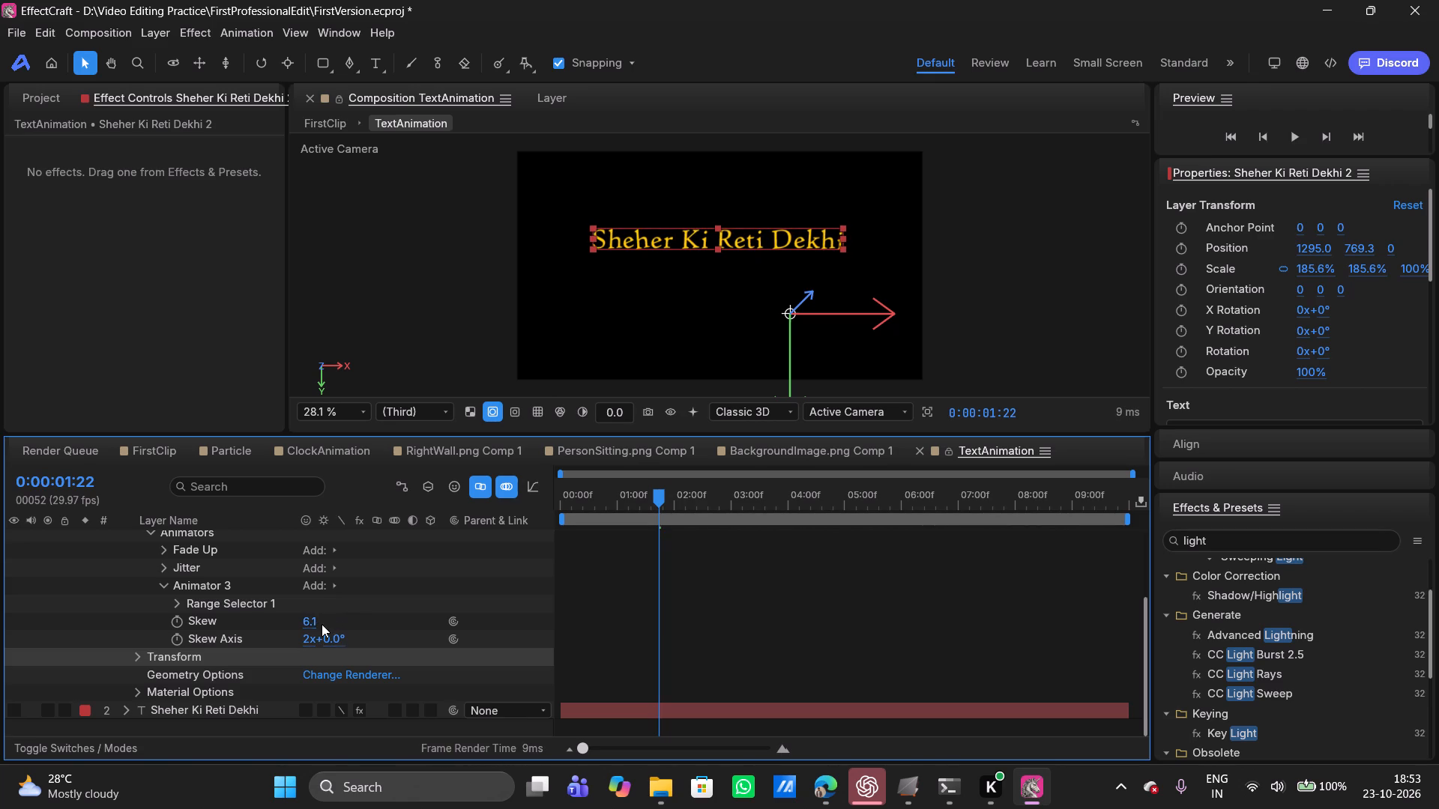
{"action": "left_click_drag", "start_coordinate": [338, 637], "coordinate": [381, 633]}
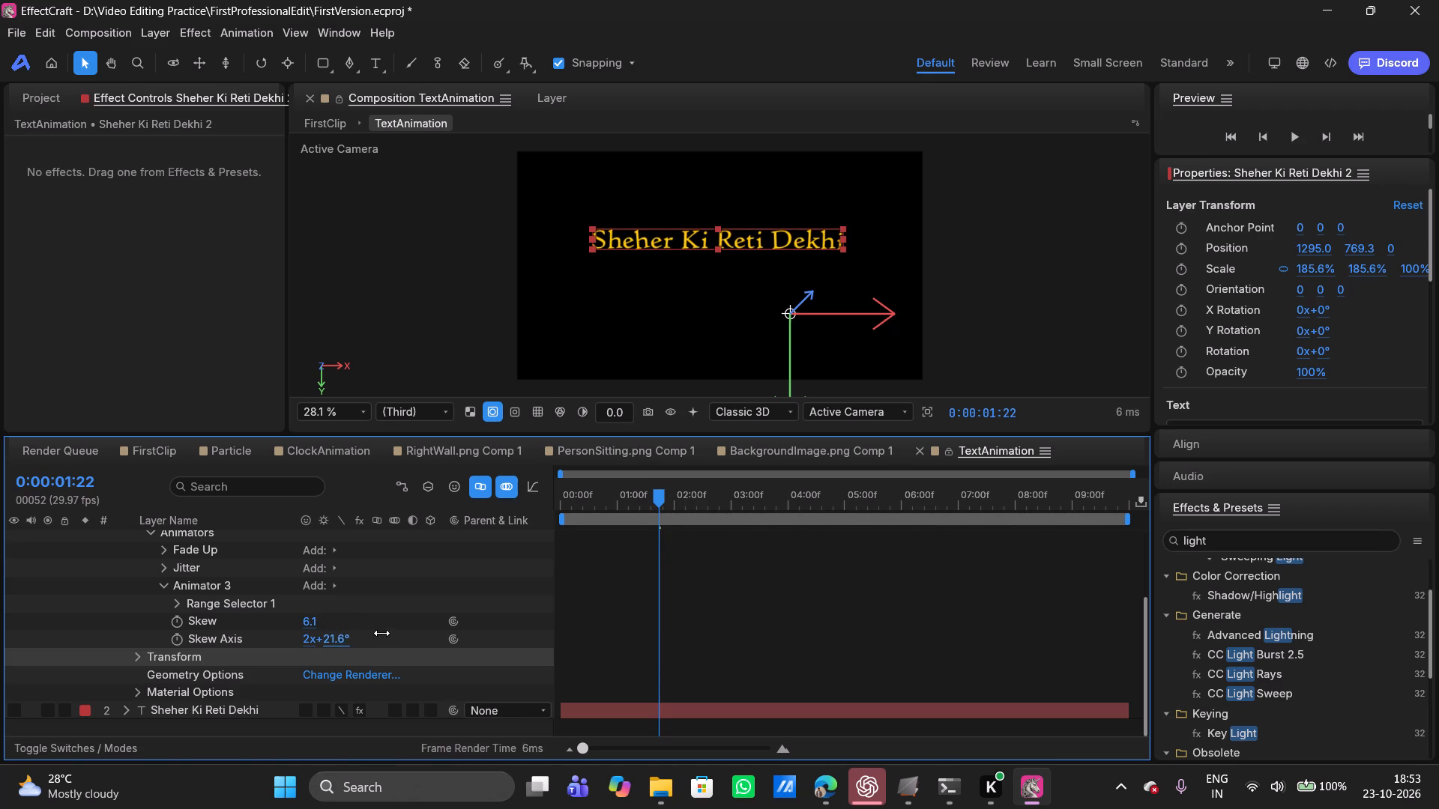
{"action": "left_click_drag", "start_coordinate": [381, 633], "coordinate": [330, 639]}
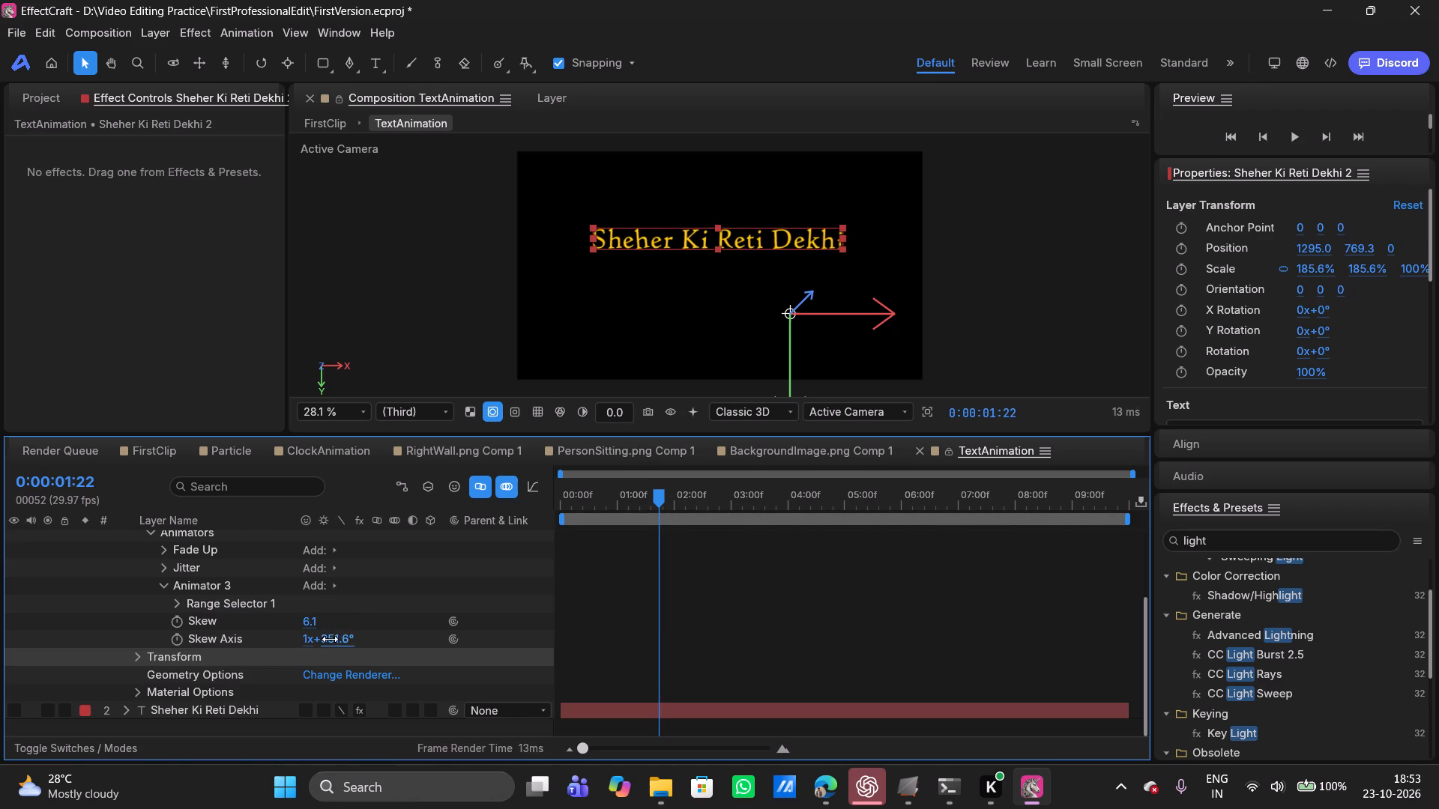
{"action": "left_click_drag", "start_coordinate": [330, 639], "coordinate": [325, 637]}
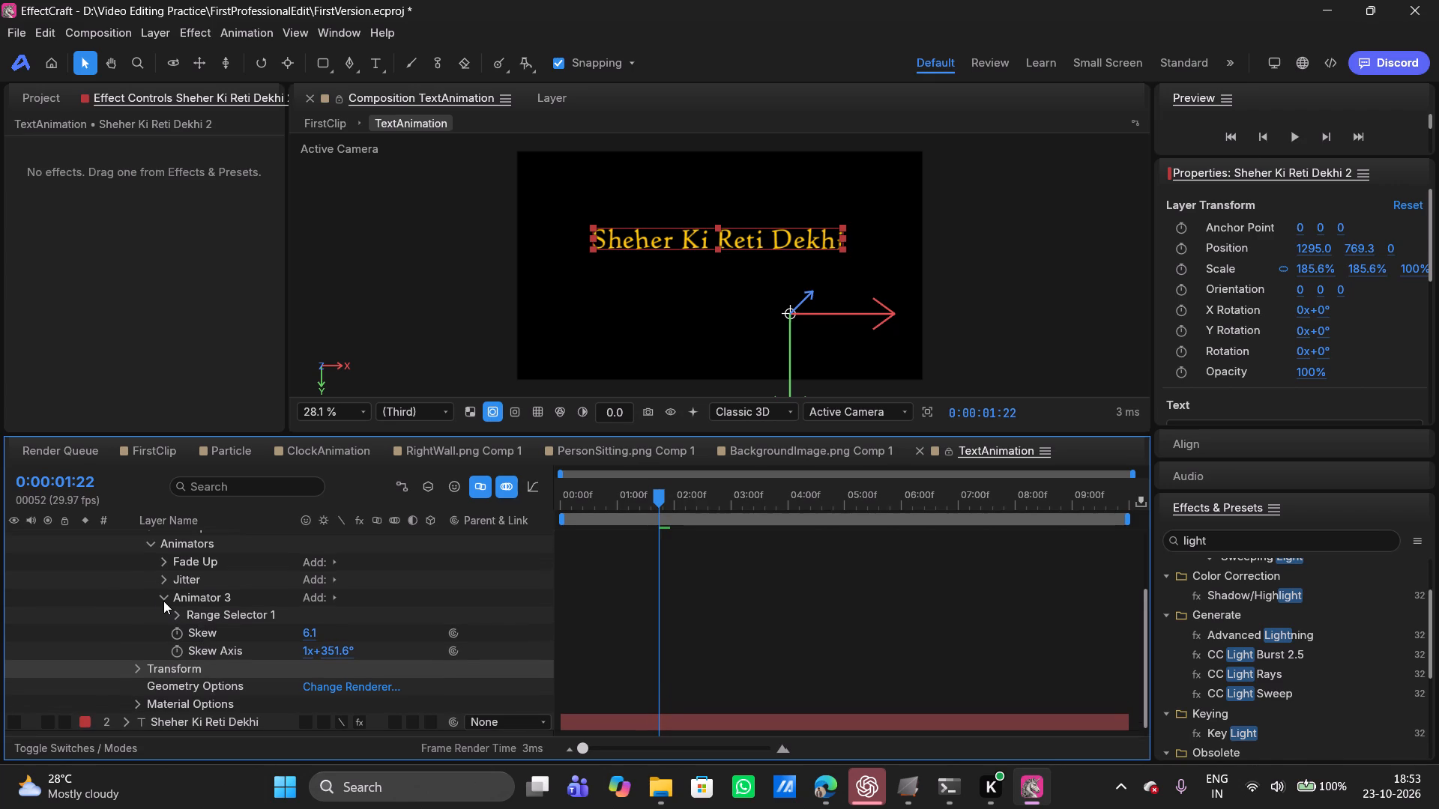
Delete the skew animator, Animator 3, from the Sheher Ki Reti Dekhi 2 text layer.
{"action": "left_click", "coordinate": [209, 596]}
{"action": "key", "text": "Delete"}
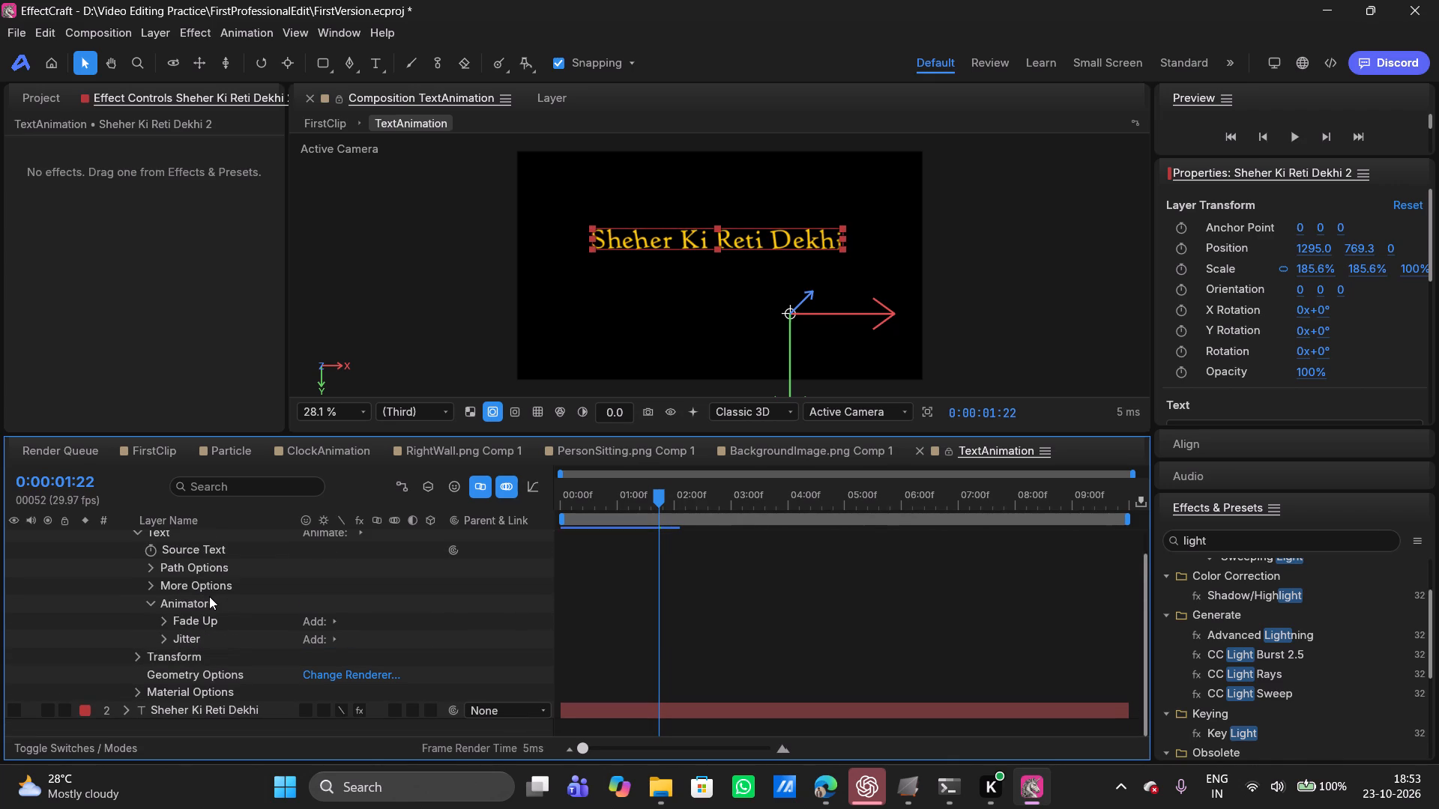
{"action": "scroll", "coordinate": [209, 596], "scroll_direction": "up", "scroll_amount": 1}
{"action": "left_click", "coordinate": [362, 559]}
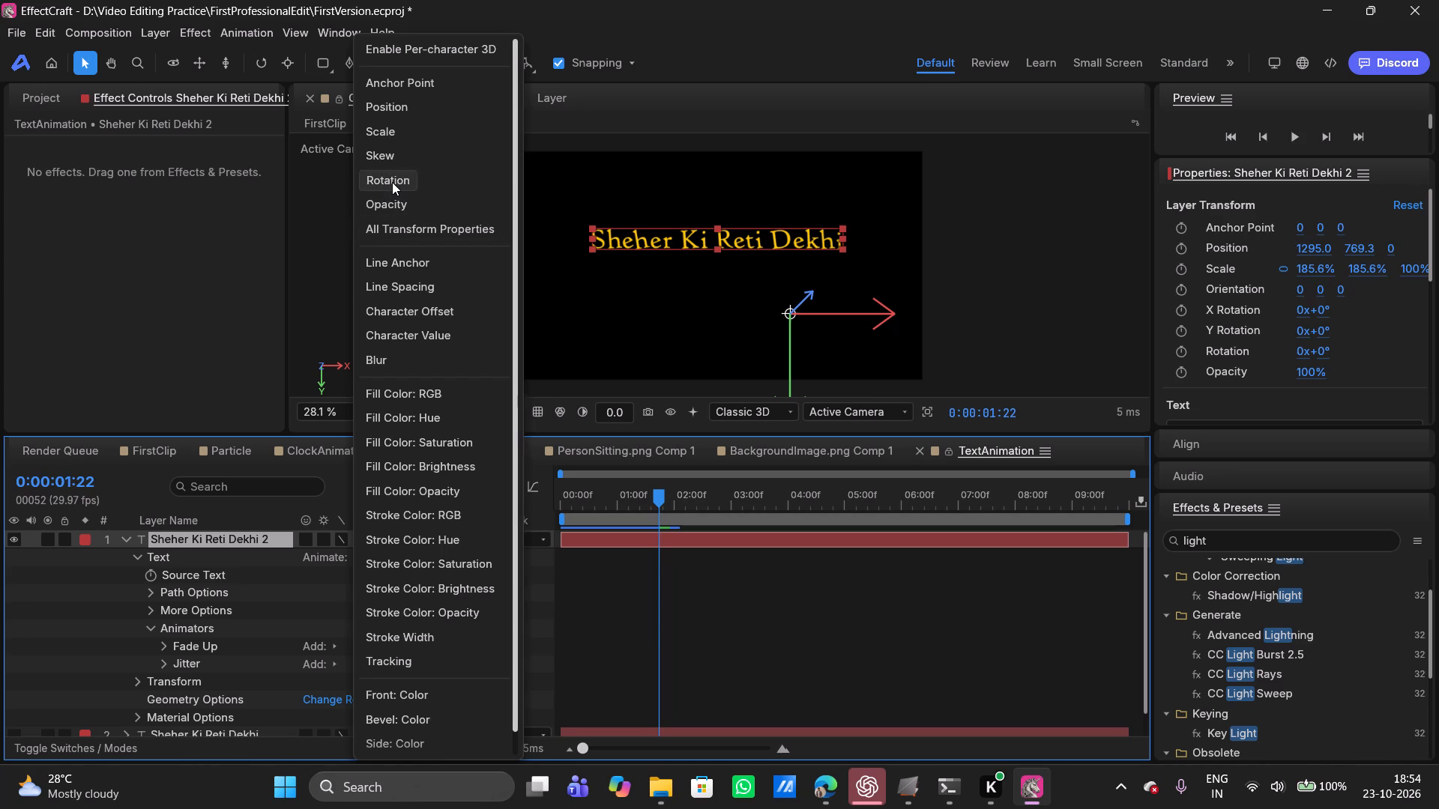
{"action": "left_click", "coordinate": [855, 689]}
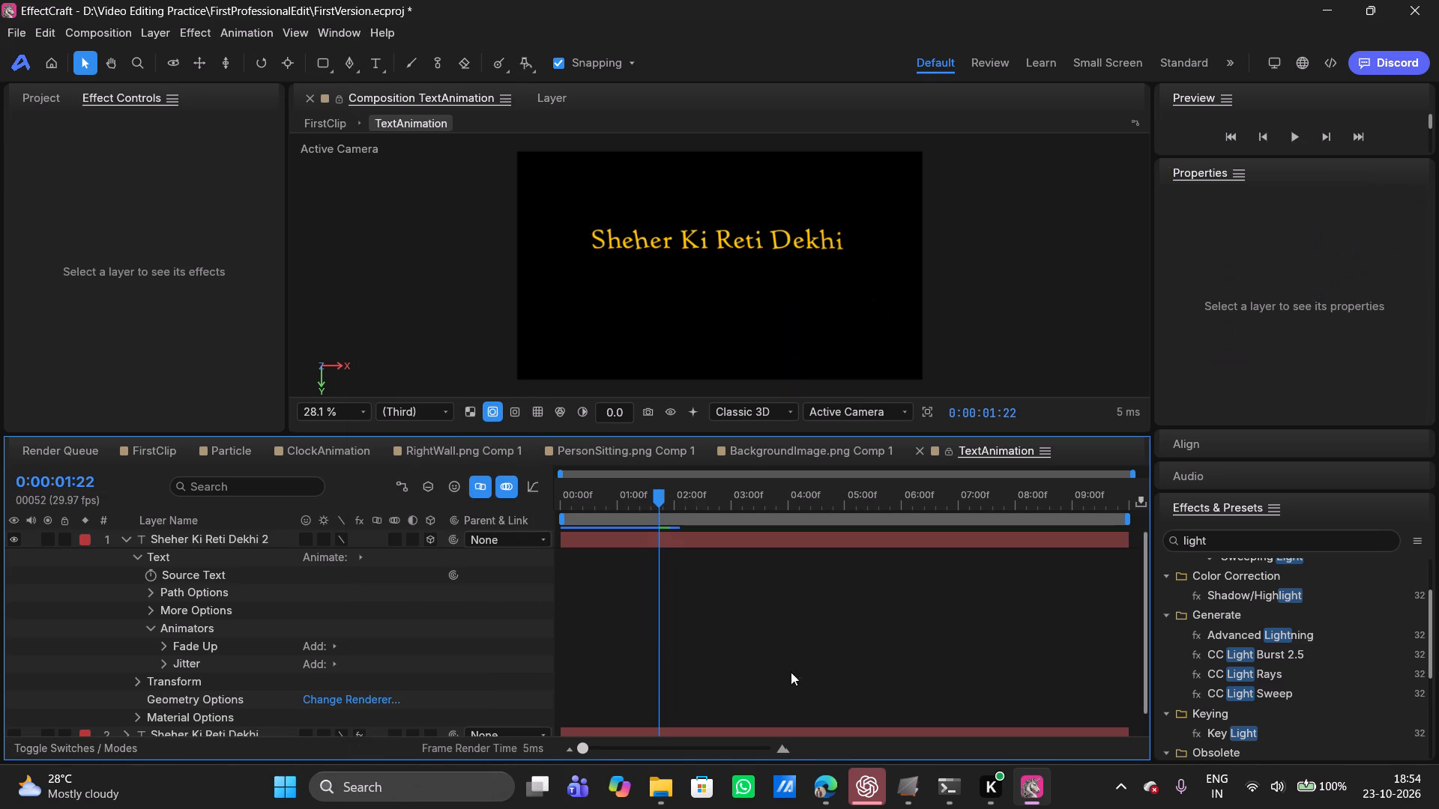
Turn the Sheher Ki Reti Dekhi 2 text layer slightly in 3D with a small positive Y Rotation, and deselect it.
{"action": "left_click", "coordinate": [679, 545]}
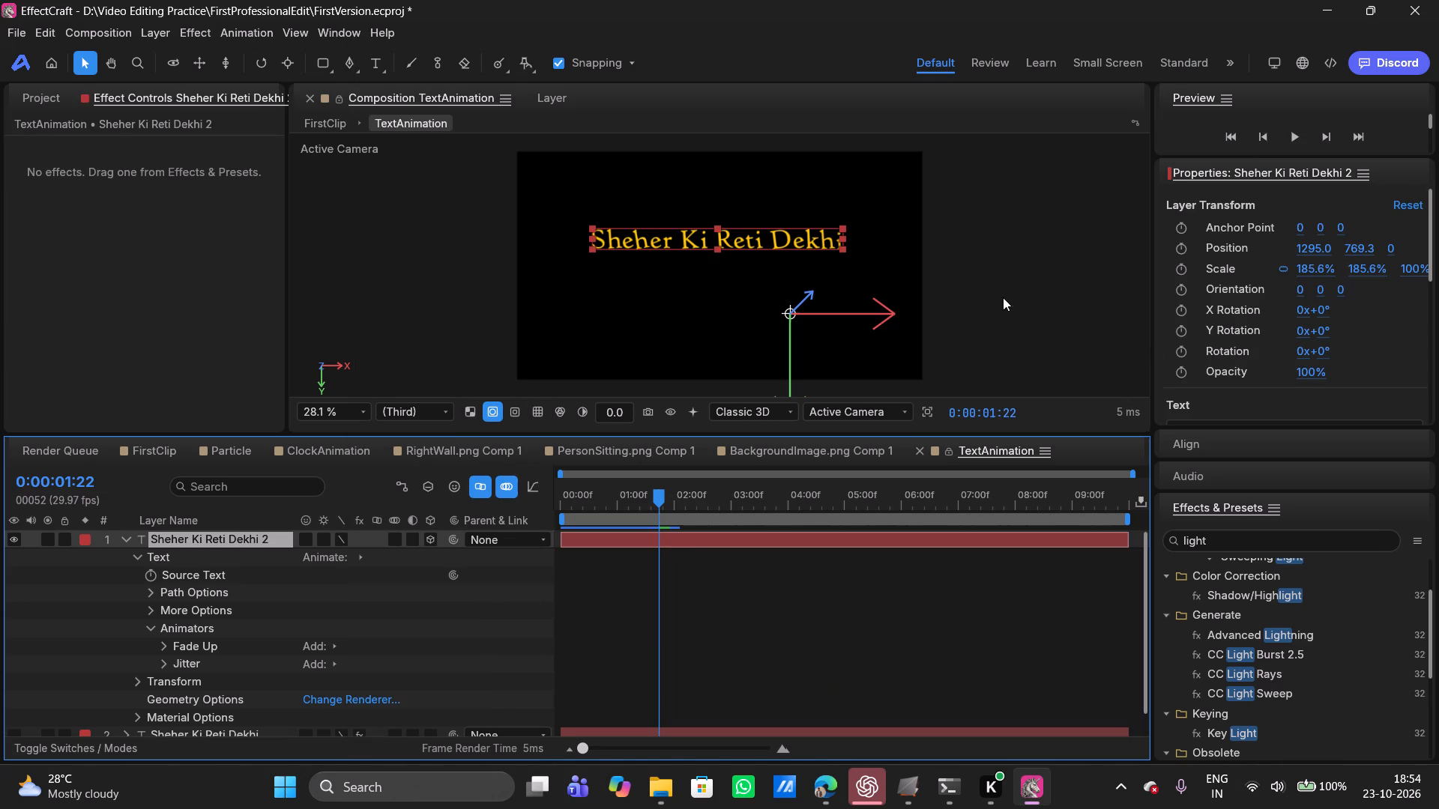
{"action": "scroll", "coordinate": [1293, 317], "scroll_direction": "down", "scroll_amount": 1}
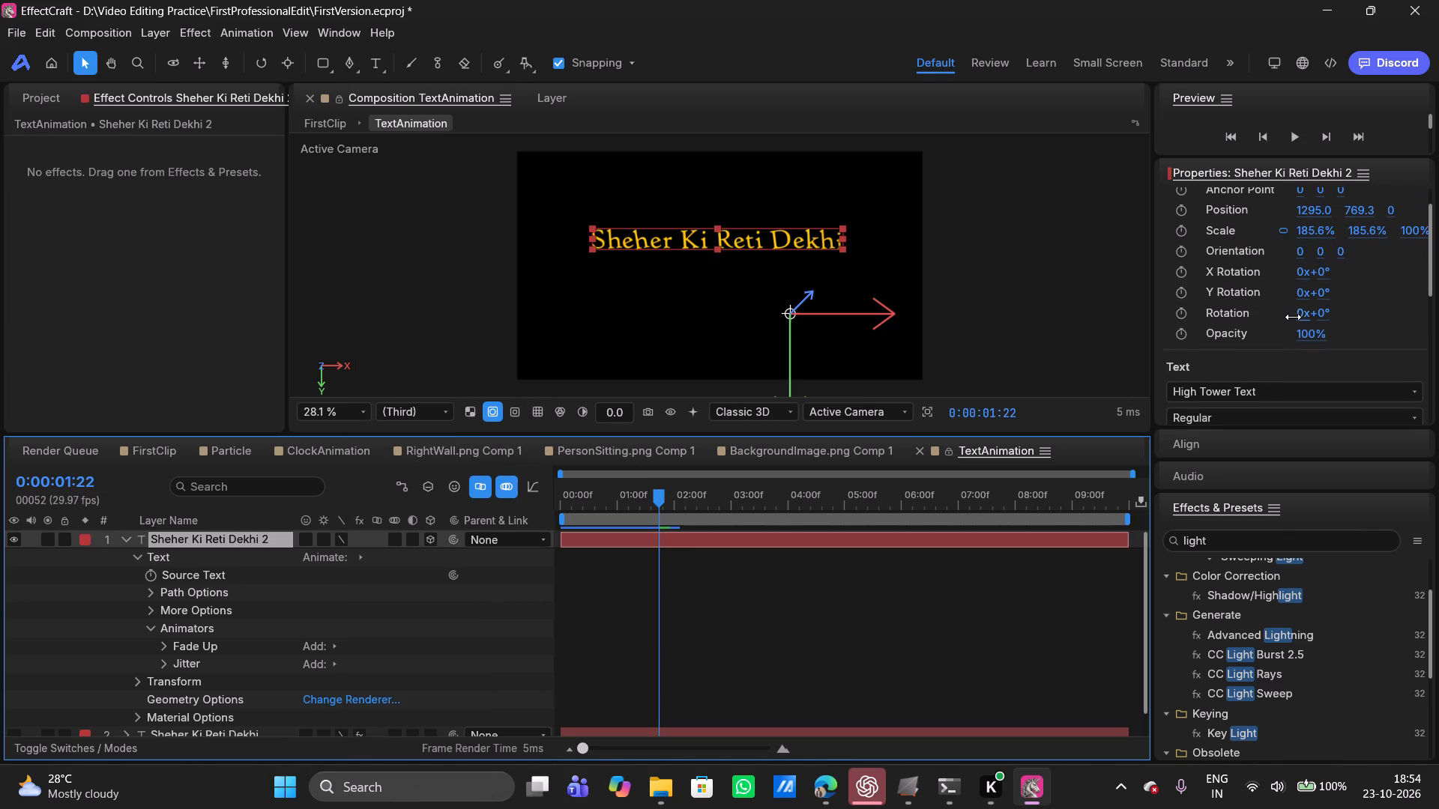
{"action": "left_click_drag", "start_coordinate": [1324, 295], "coordinate": [1357, 291]}
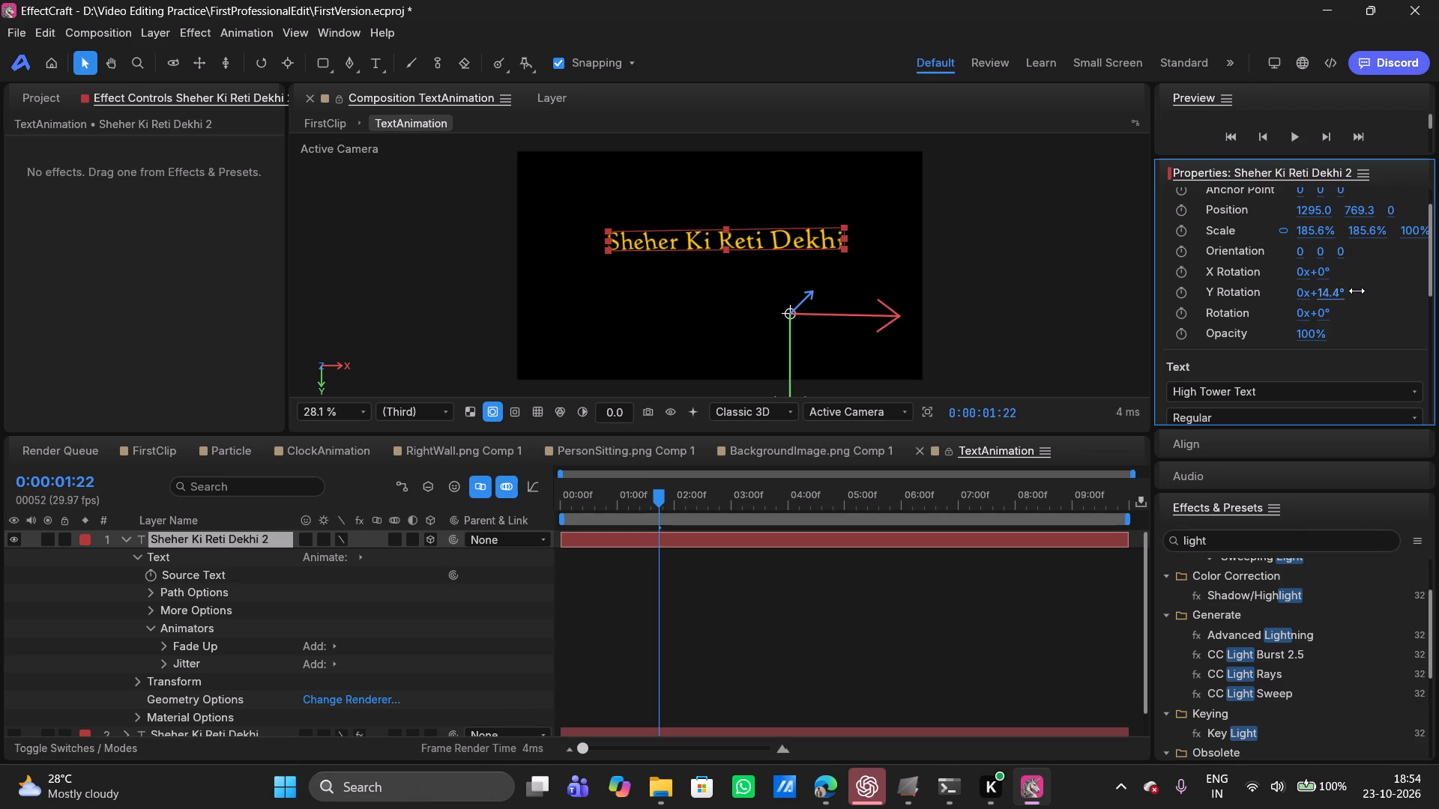
{"action": "left_click_drag", "start_coordinate": [1357, 291], "coordinate": [1347, 297]}
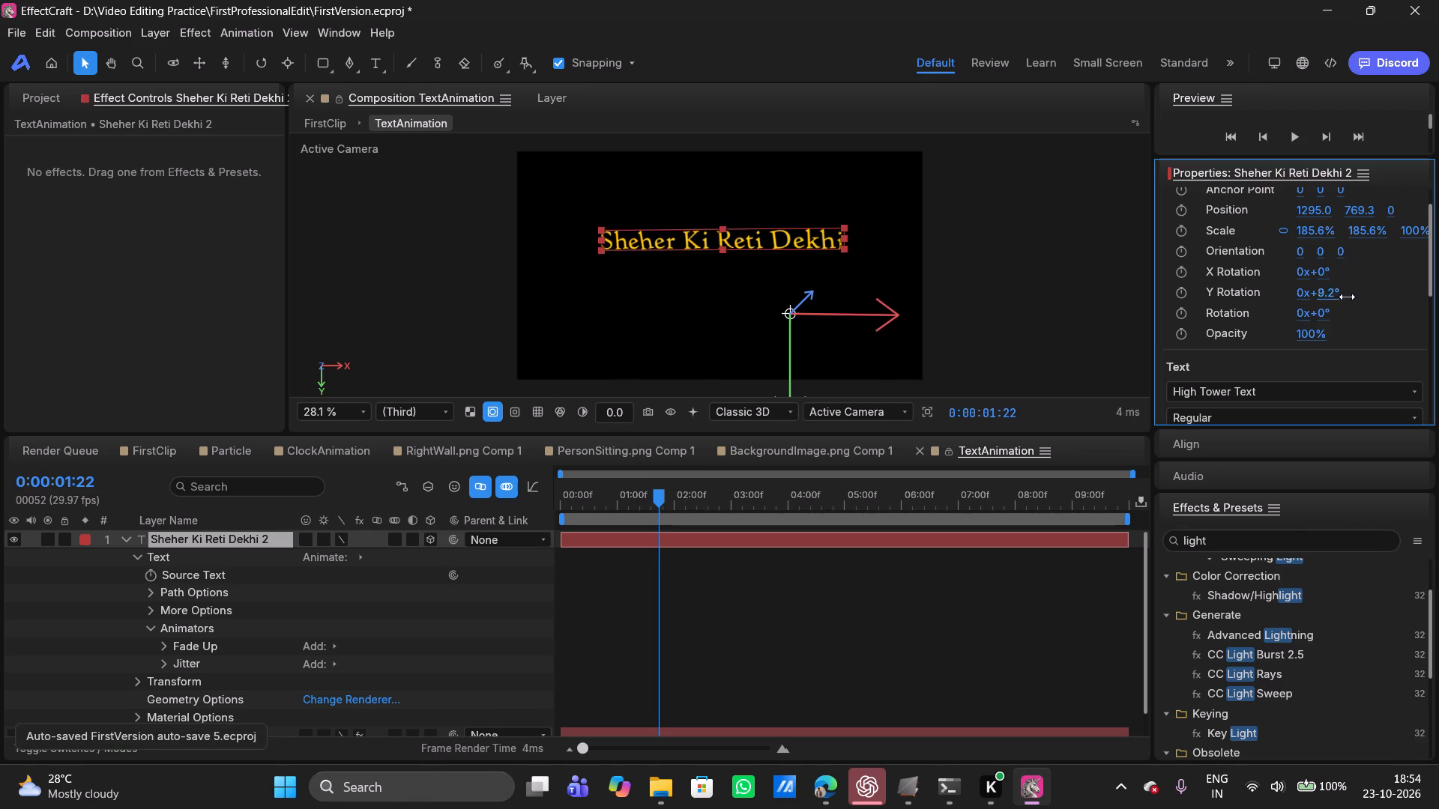
{"action": "left_click_drag", "start_coordinate": [1347, 297], "coordinate": [1350, 297]}
{"action": "left_click", "coordinate": [857, 569]}
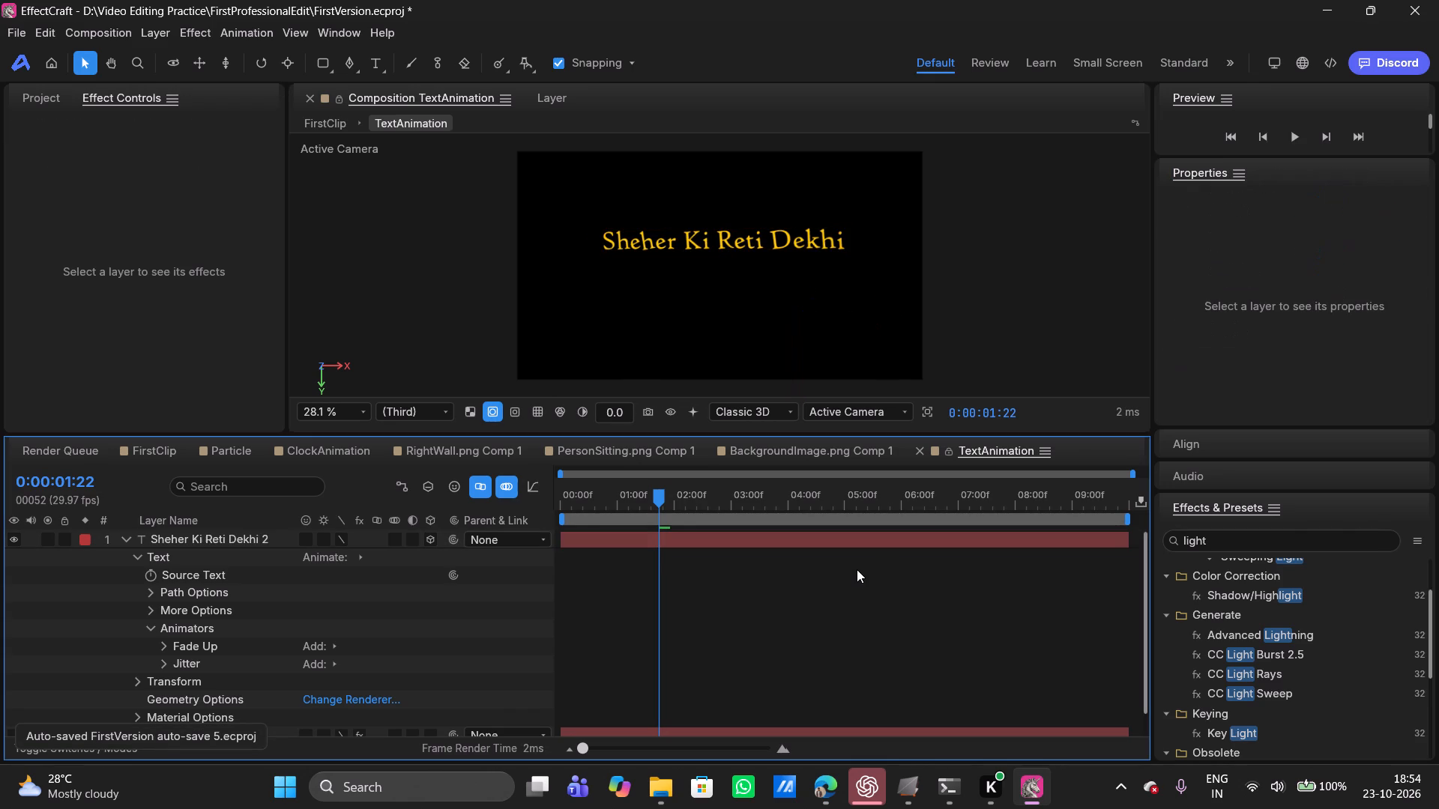
Open the FirstClip composition and scrub through its first two seconds to check the angled title in the scene.
{"action": "left_click", "coordinate": [132, 447]}
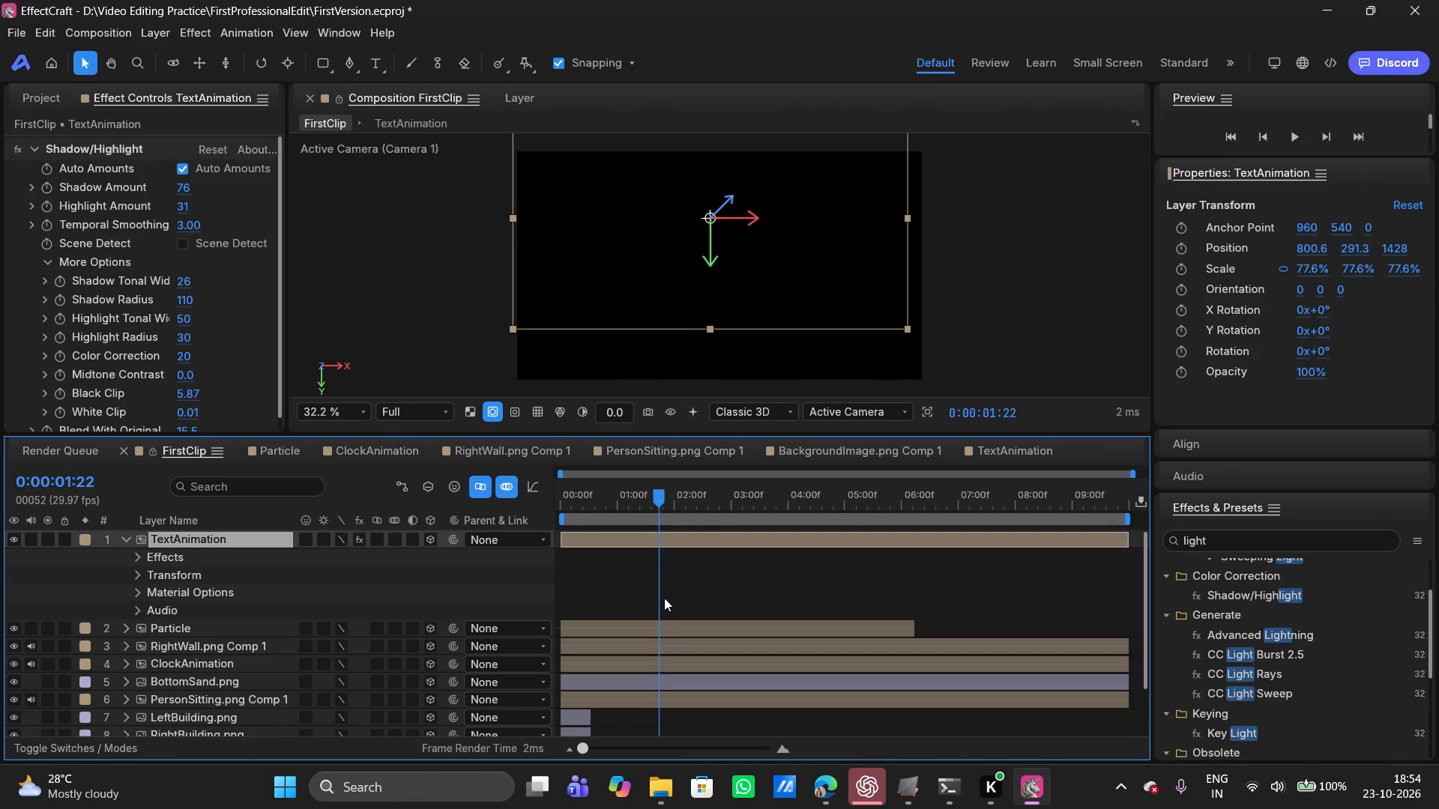
{"action": "scroll", "coordinate": [716, 601], "scroll_direction": "up", "scroll_amount": 2}
{"action": "left_click", "coordinate": [643, 631]}
{"action": "left_click", "coordinate": [667, 535]}
{"action": "left_click_drag", "start_coordinate": [660, 500], "coordinate": [642, 500]}
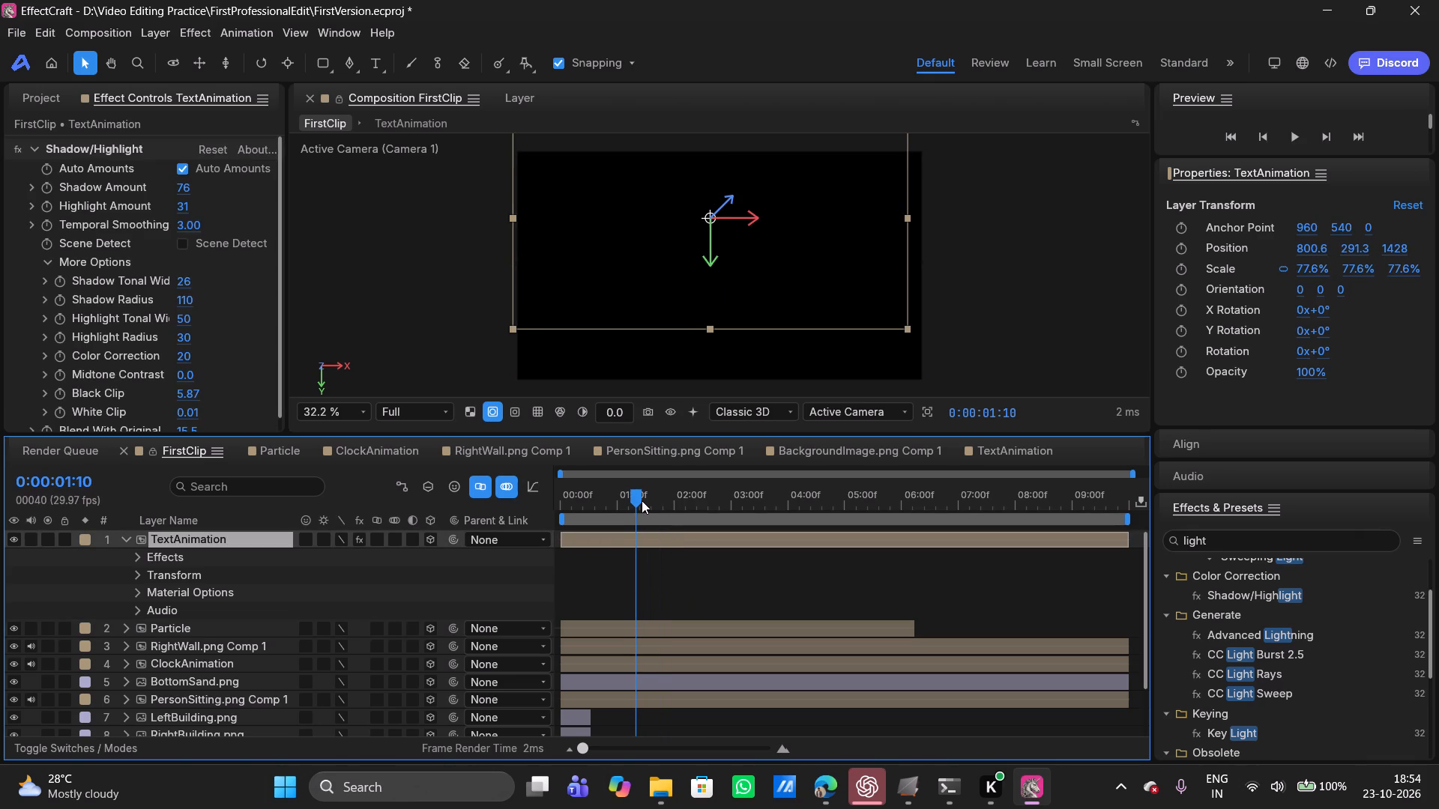
{"action": "left_click_drag", "start_coordinate": [642, 500], "coordinate": [653, 505]}
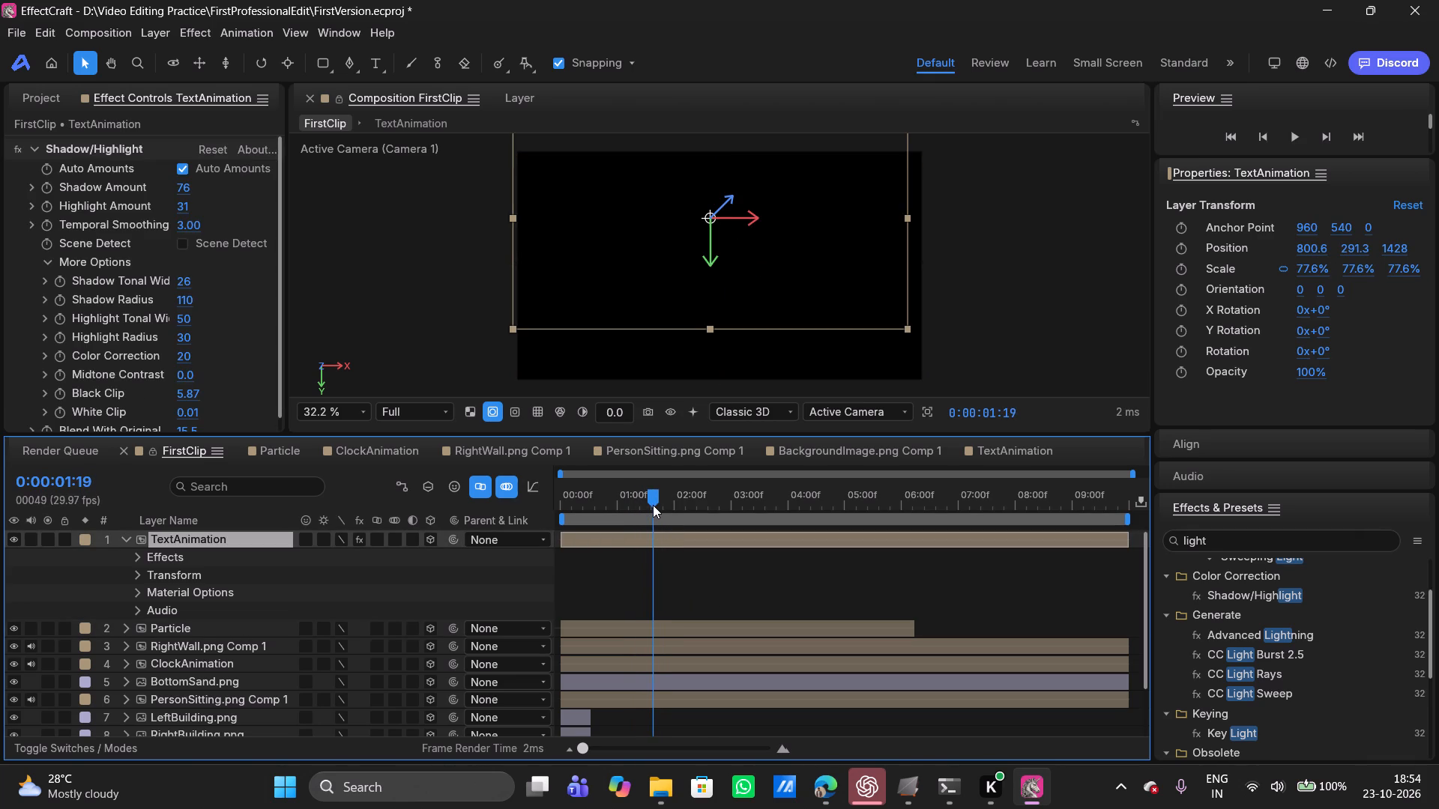
{"action": "left_click_drag", "start_coordinate": [653, 505], "coordinate": [599, 503]}
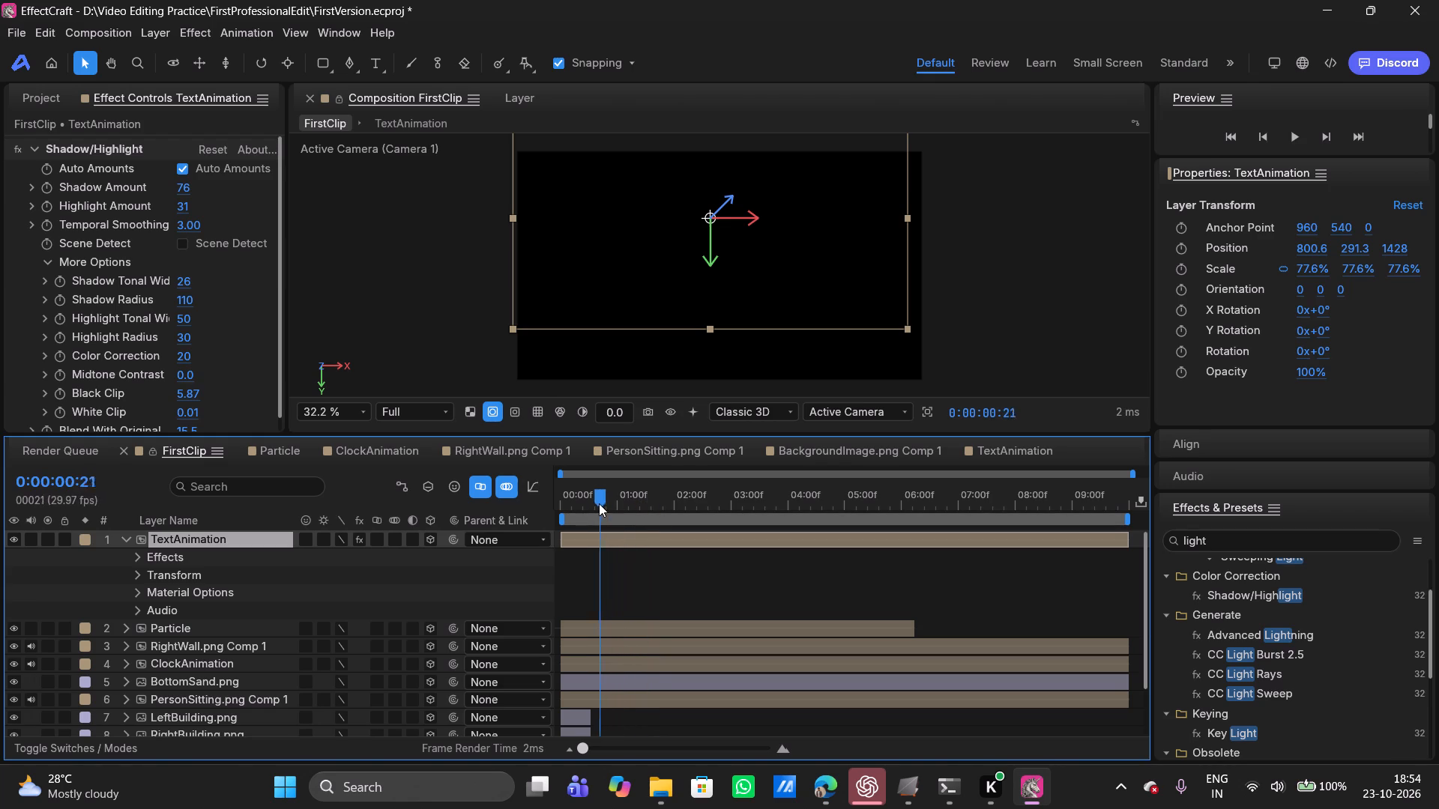
{"action": "left_click_drag", "start_coordinate": [599, 503], "coordinate": [603, 503]}
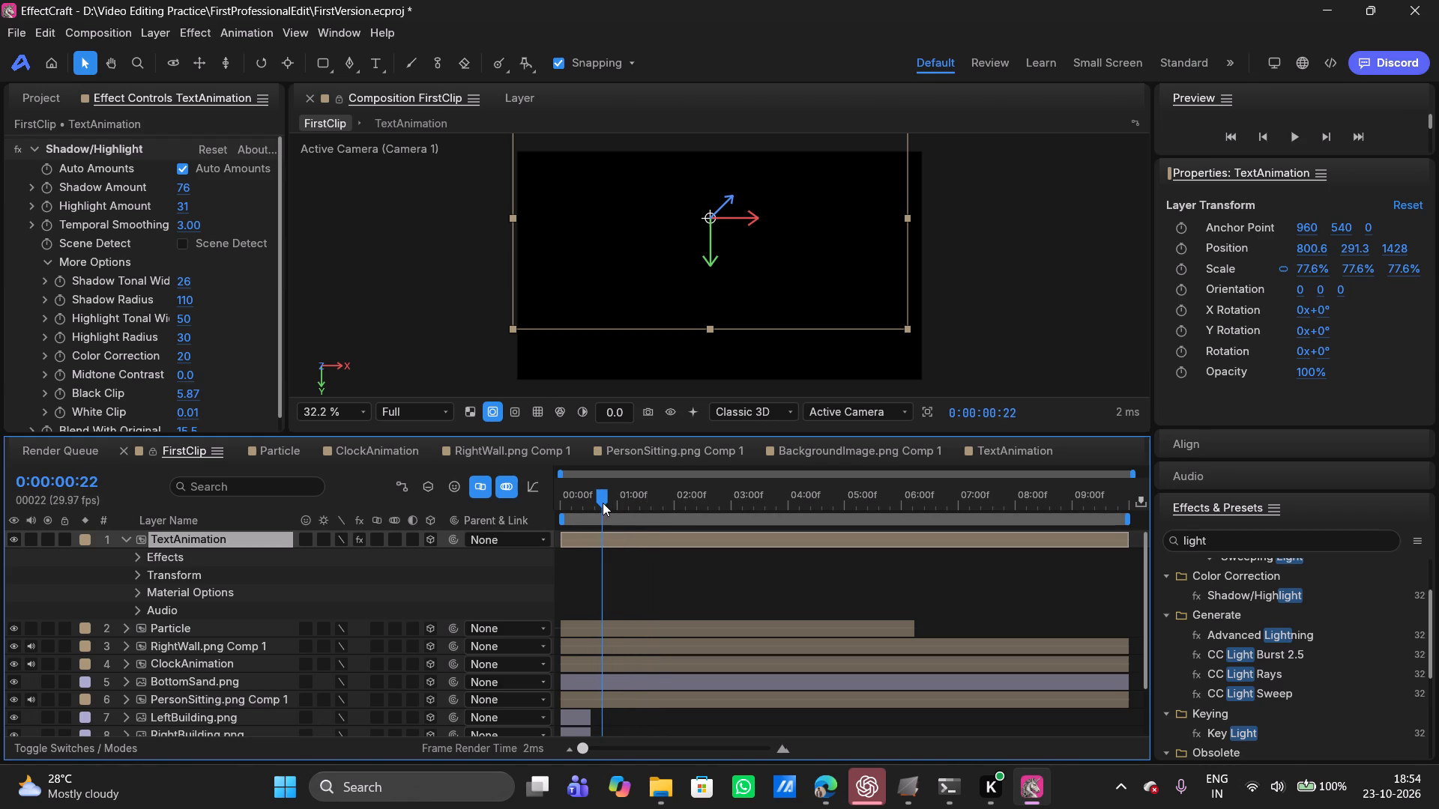
Compare the title in TextAnimation with FirstClip, and preview FirstClip from its first frame.
{"action": "left_click", "coordinate": [998, 461]}
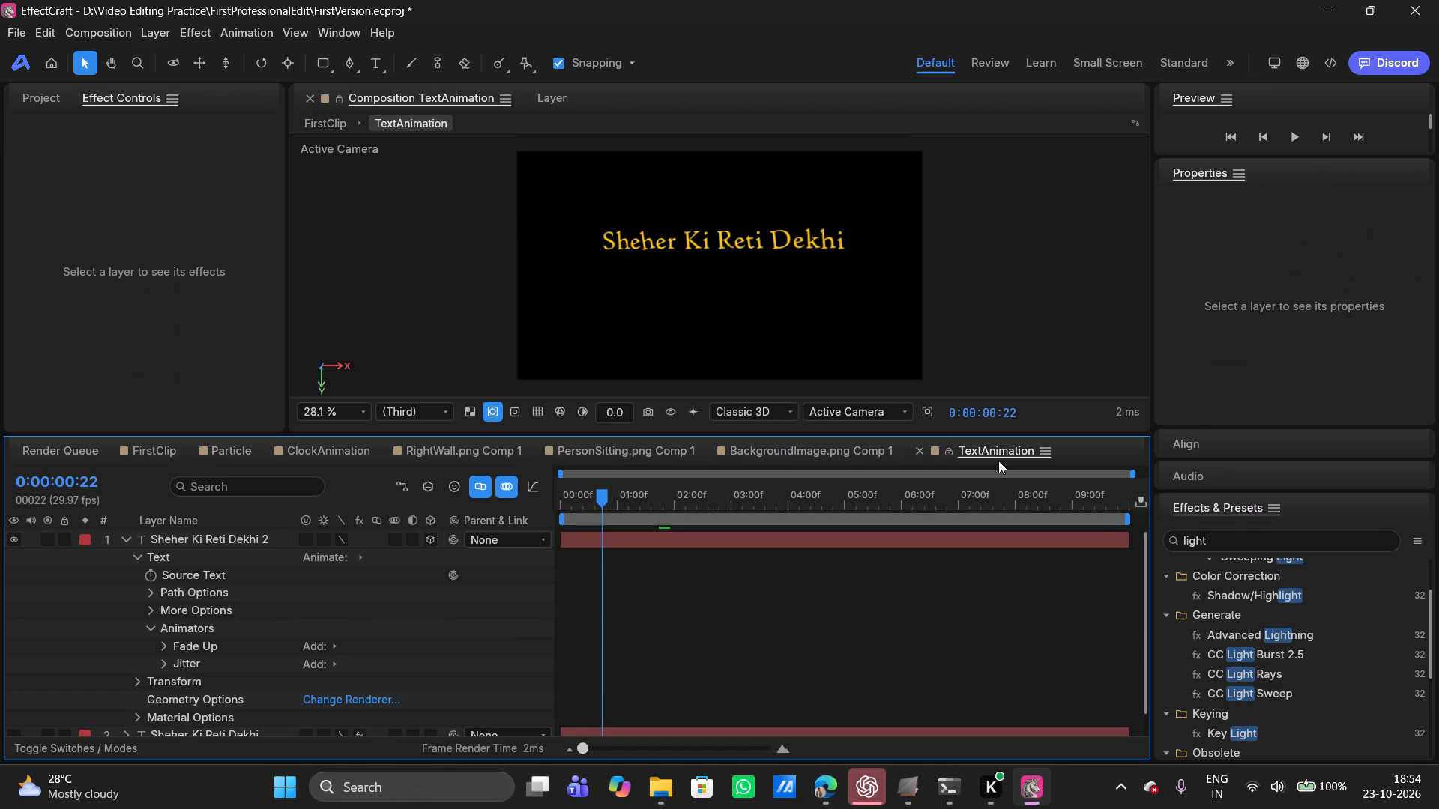
{"action": "left_click", "coordinate": [687, 550]}
{"action": "left_click", "coordinate": [658, 542]}
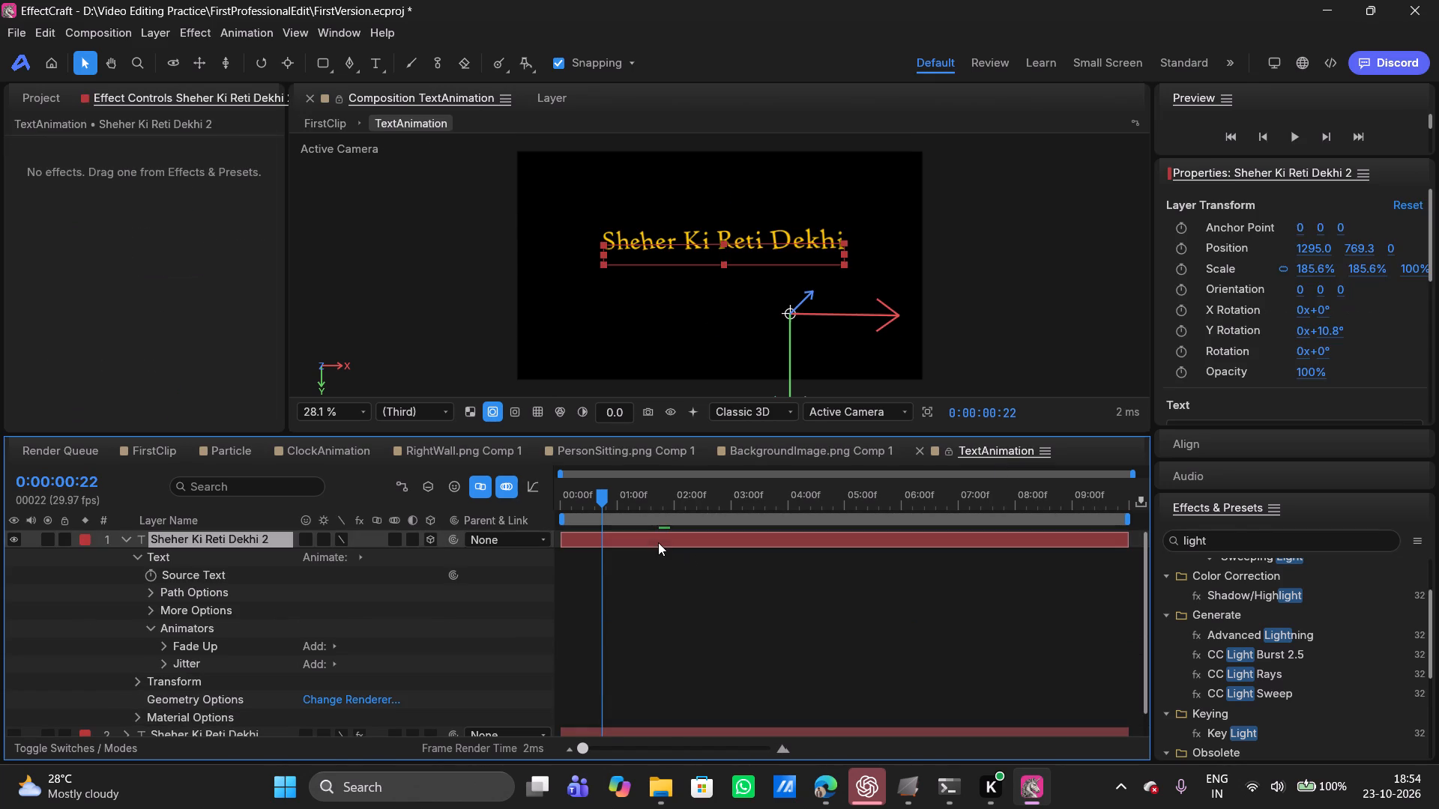
{"action": "left_click", "coordinate": [160, 455]}
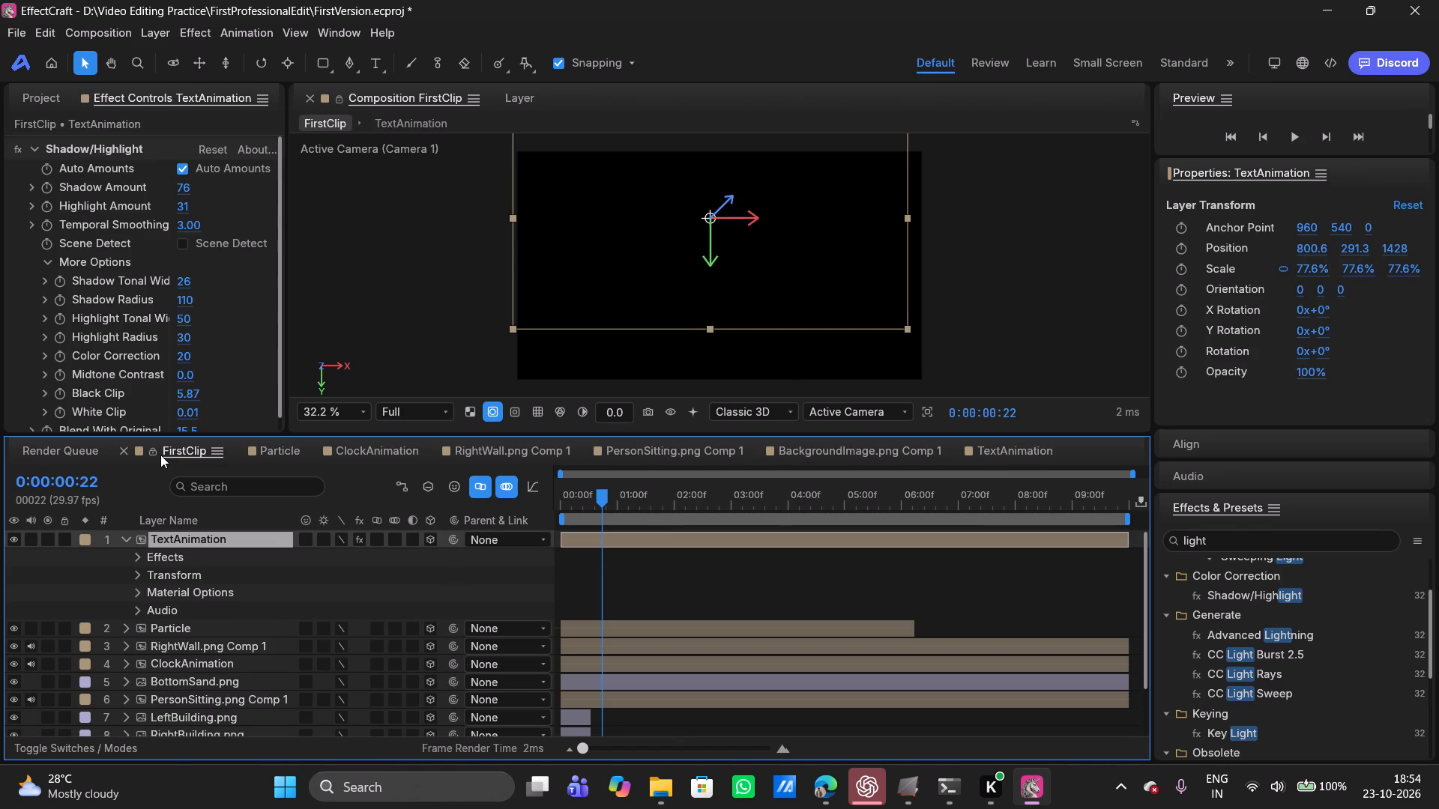
{"action": "left_click_drag", "start_coordinate": [603, 498], "coordinate": [520, 512]}
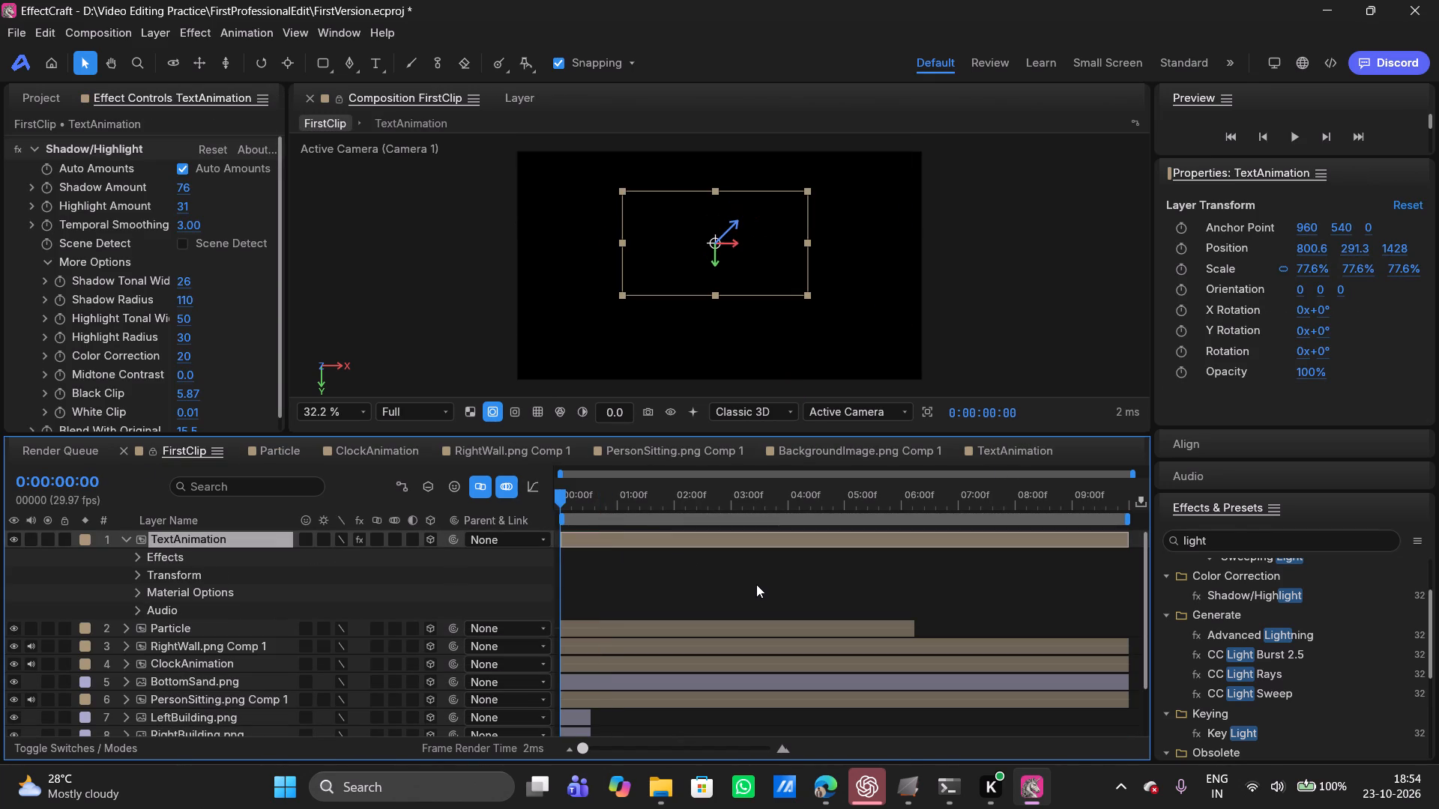
{"action": "key", "text": "space"}
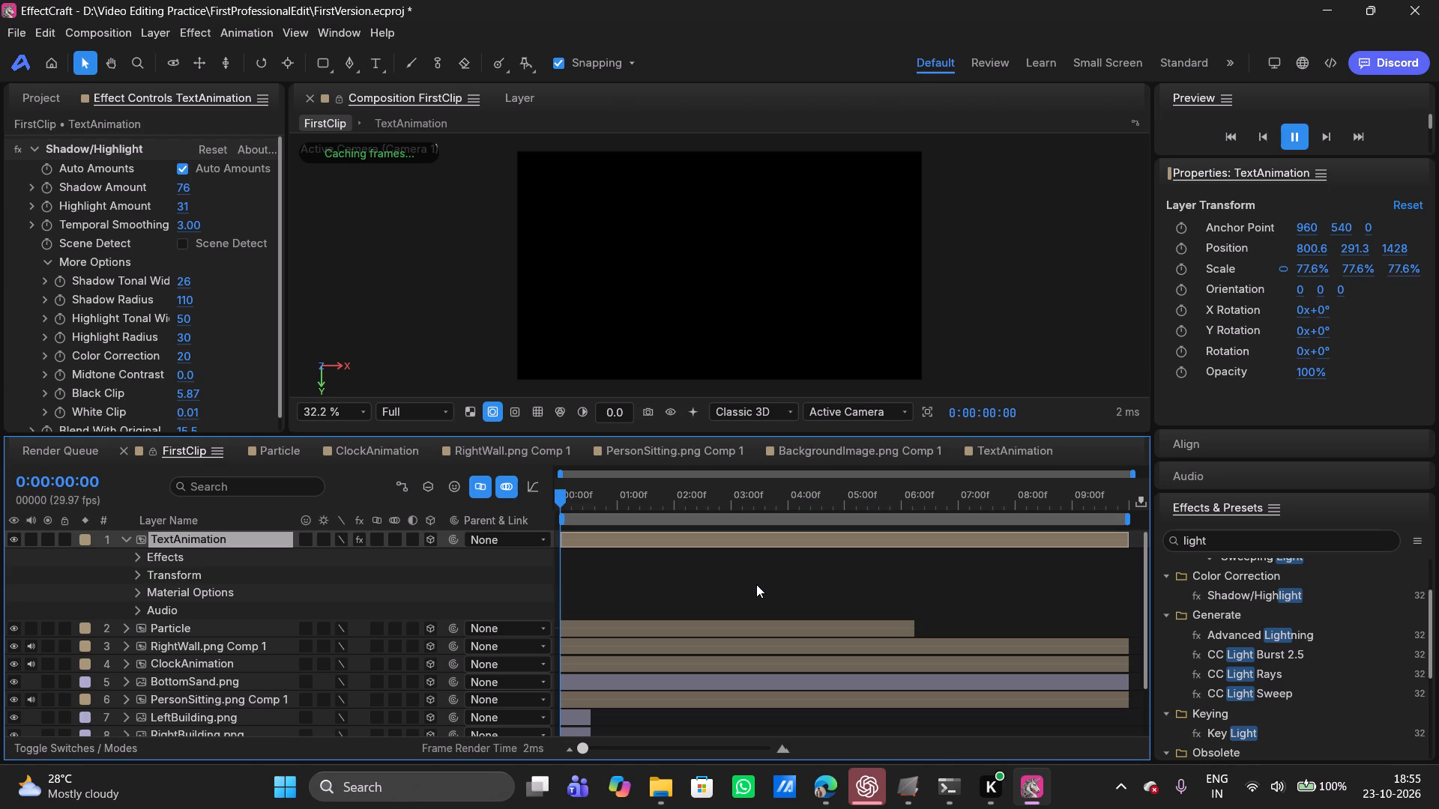
{"action": "left_click", "coordinate": [989, 452]}
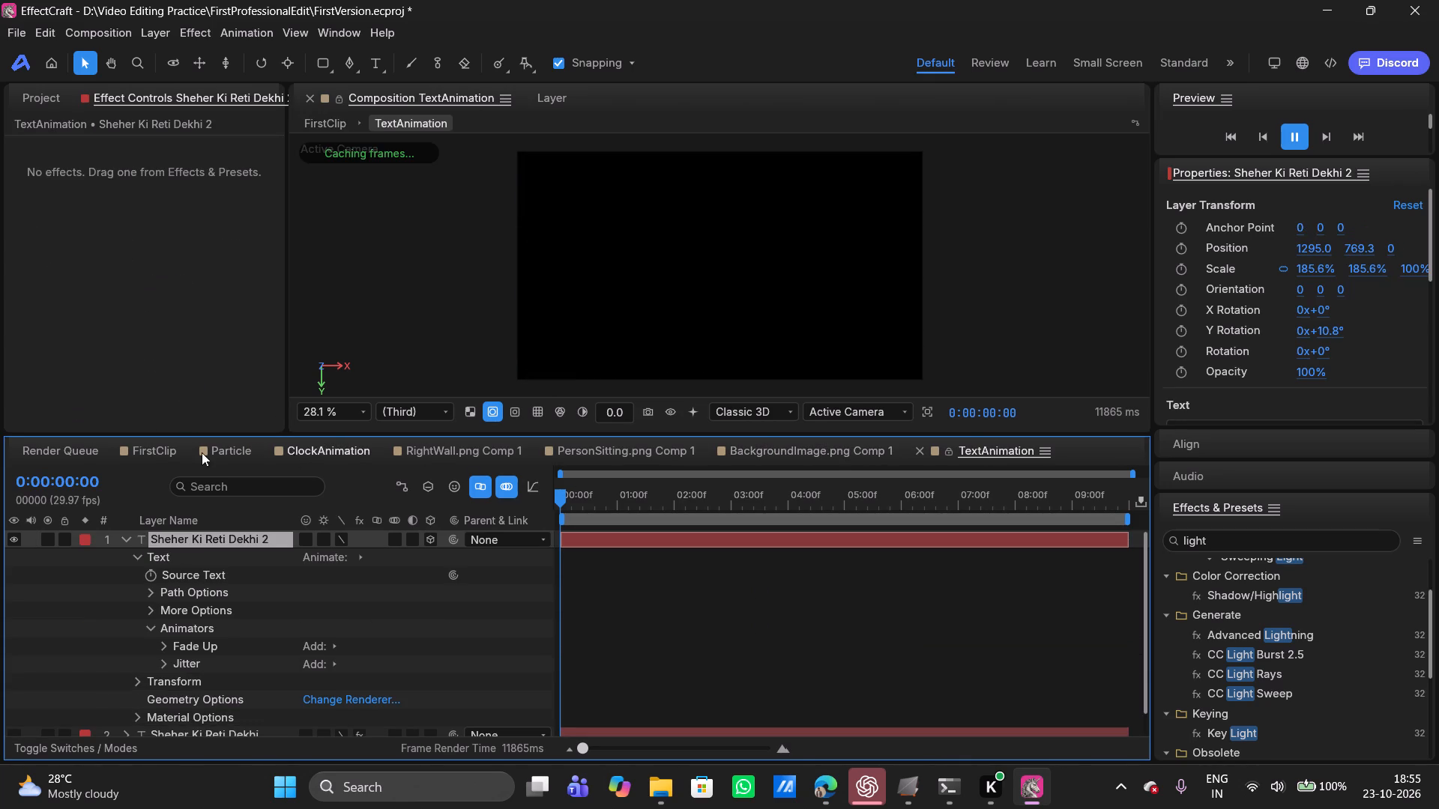
{"action": "left_click", "coordinate": [170, 453]}
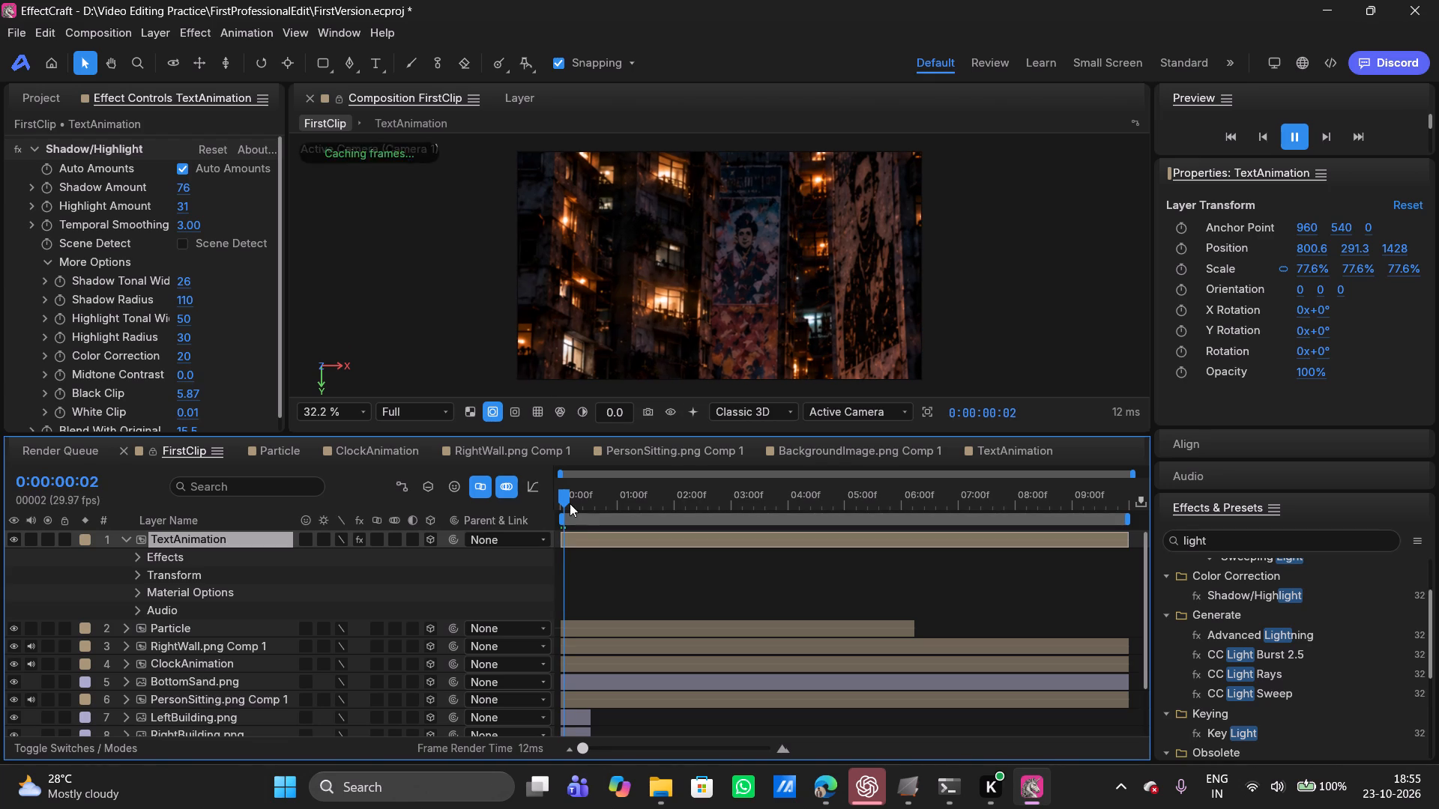
{"action": "left_click_drag", "start_coordinate": [567, 505], "coordinate": [561, 505]}
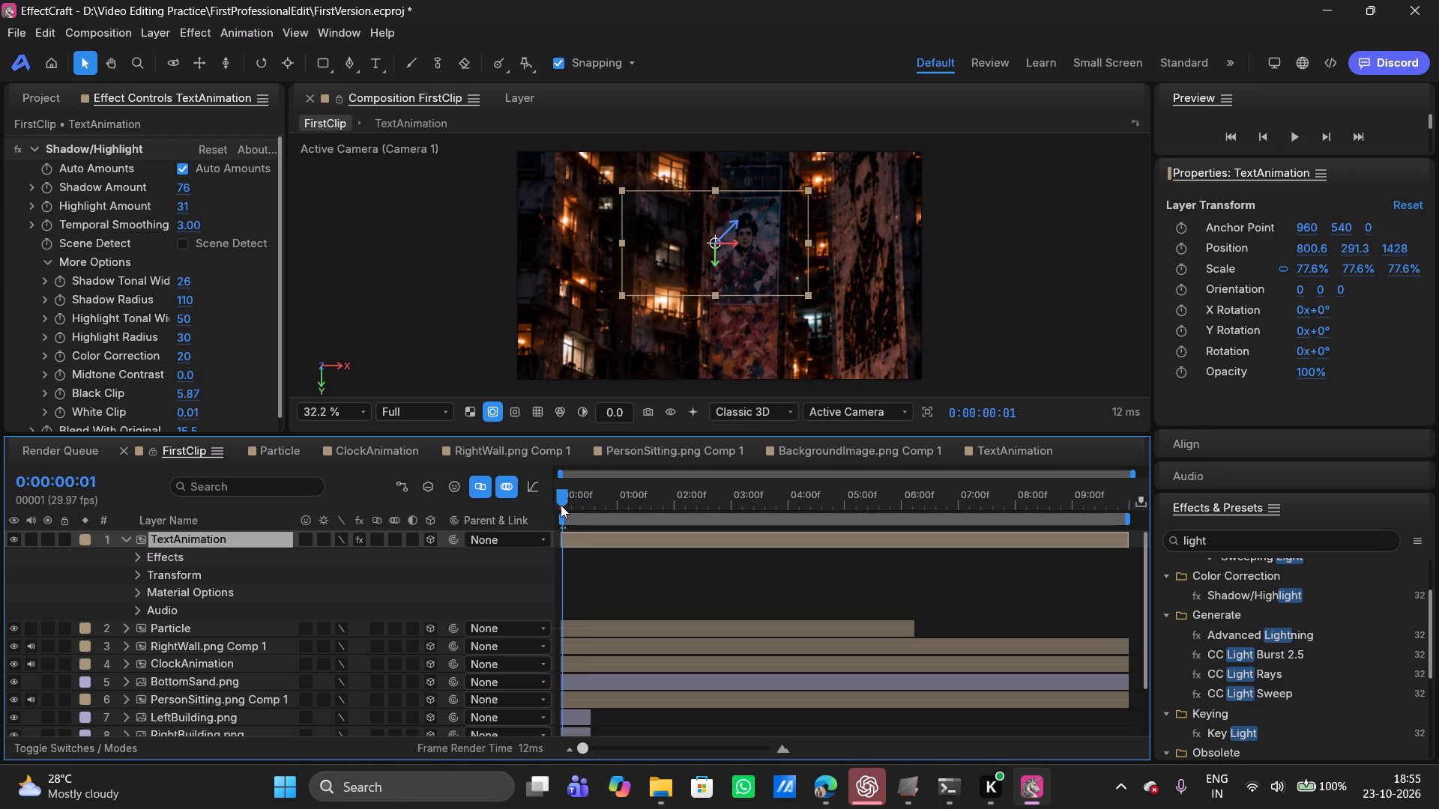
{"action": "left_click_drag", "start_coordinate": [561, 505], "coordinate": [542, 509]}
{"action": "key", "text": "space"}
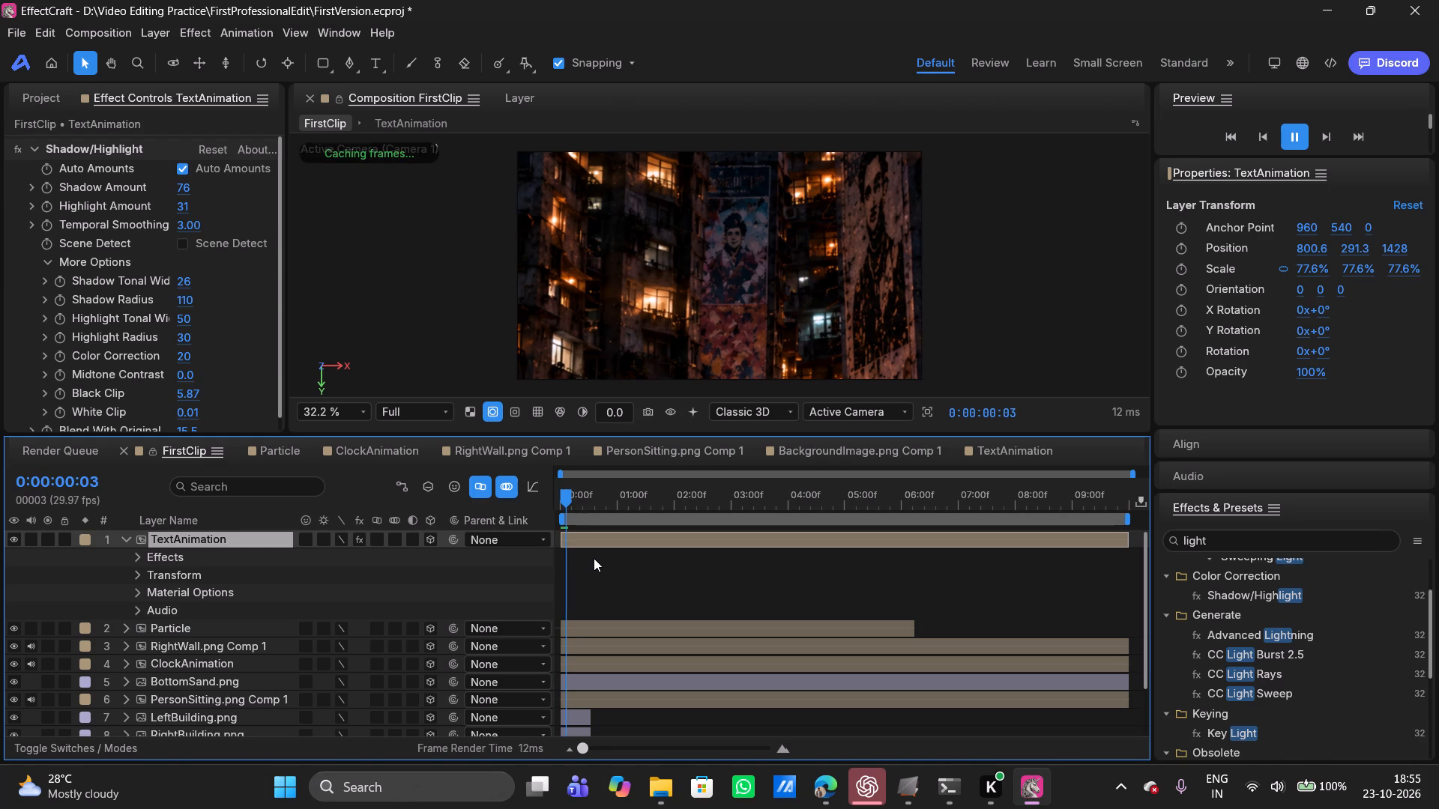
{"action": "key", "text": "space"}
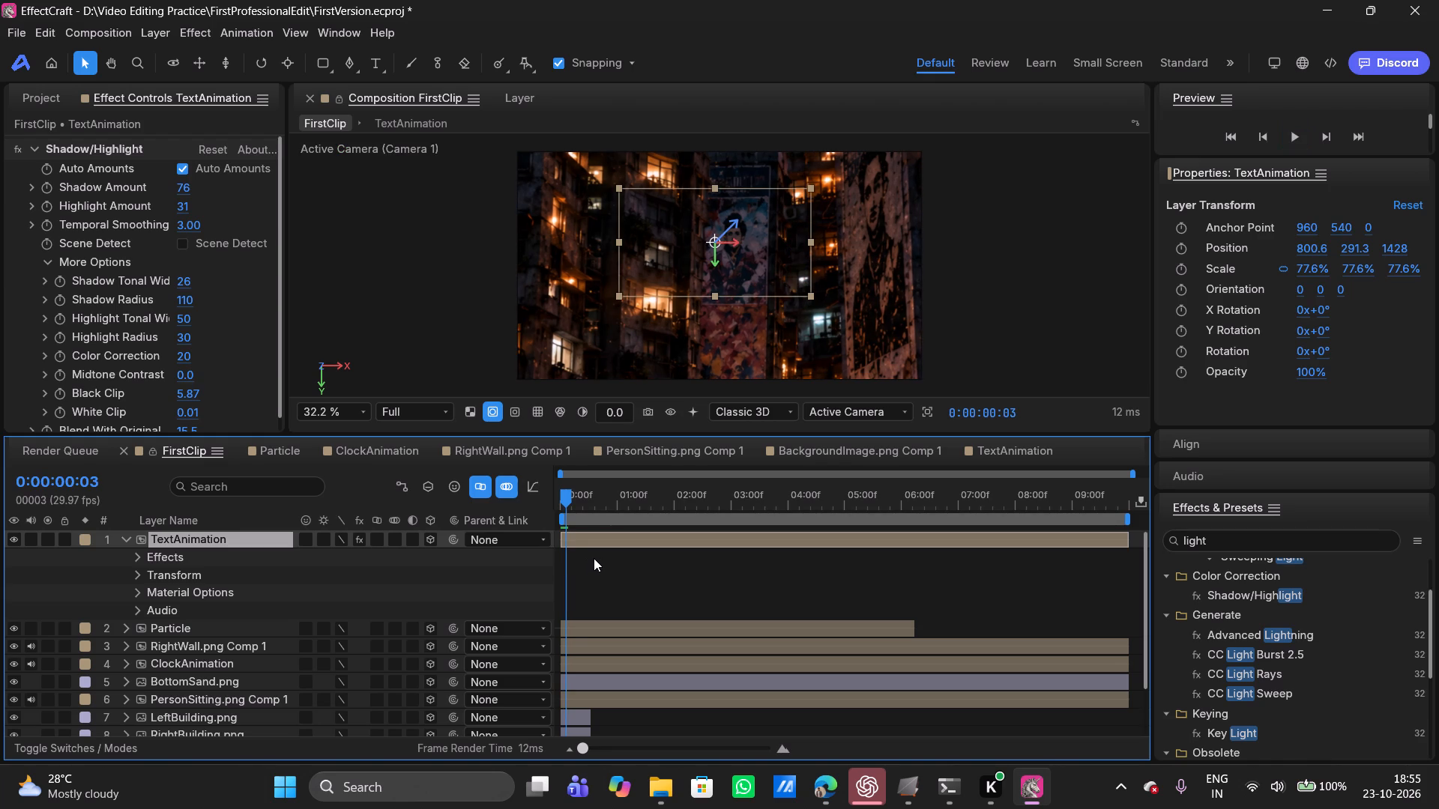
In TextAnimation, set the Sheher Ki Reti Dekhi 2 text layer's Y Rotation to 0° and deselect the layer.
{"action": "left_click", "coordinate": [989, 443]}
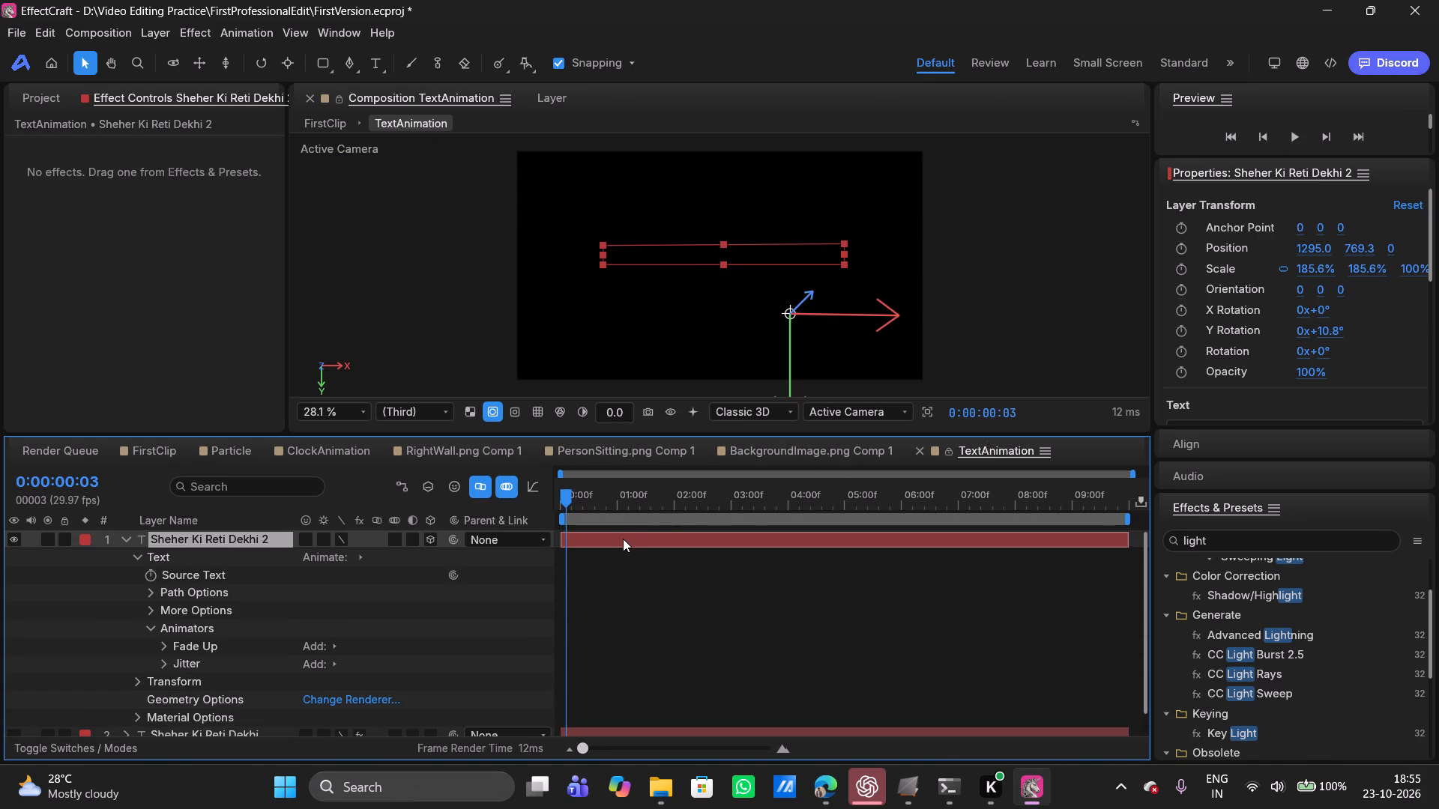
{"action": "left_click", "coordinate": [630, 536]}
{"action": "double_click", "coordinate": [1335, 330]}
{"action": "key", "text": "BackSpace"}
{"action": "key", "text": "BackSpace"}
{"action": "key", "text": "BackSpace"}
{"action": "key", "text": "BackSpace"}
{"action": "key", "text": "BackSpace"}
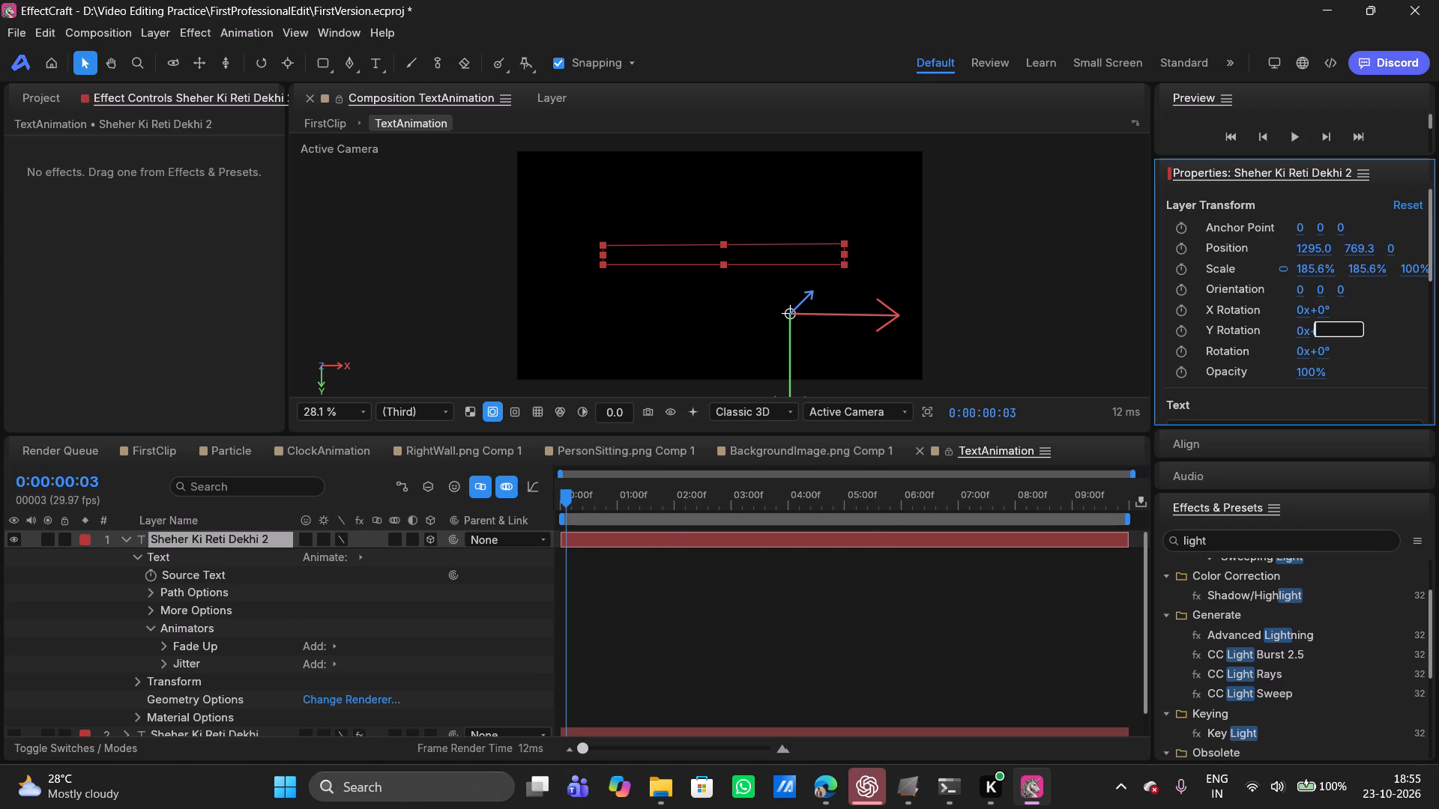
{"action": "key", "text": "0"}
{"action": "key", "text": "Return"}
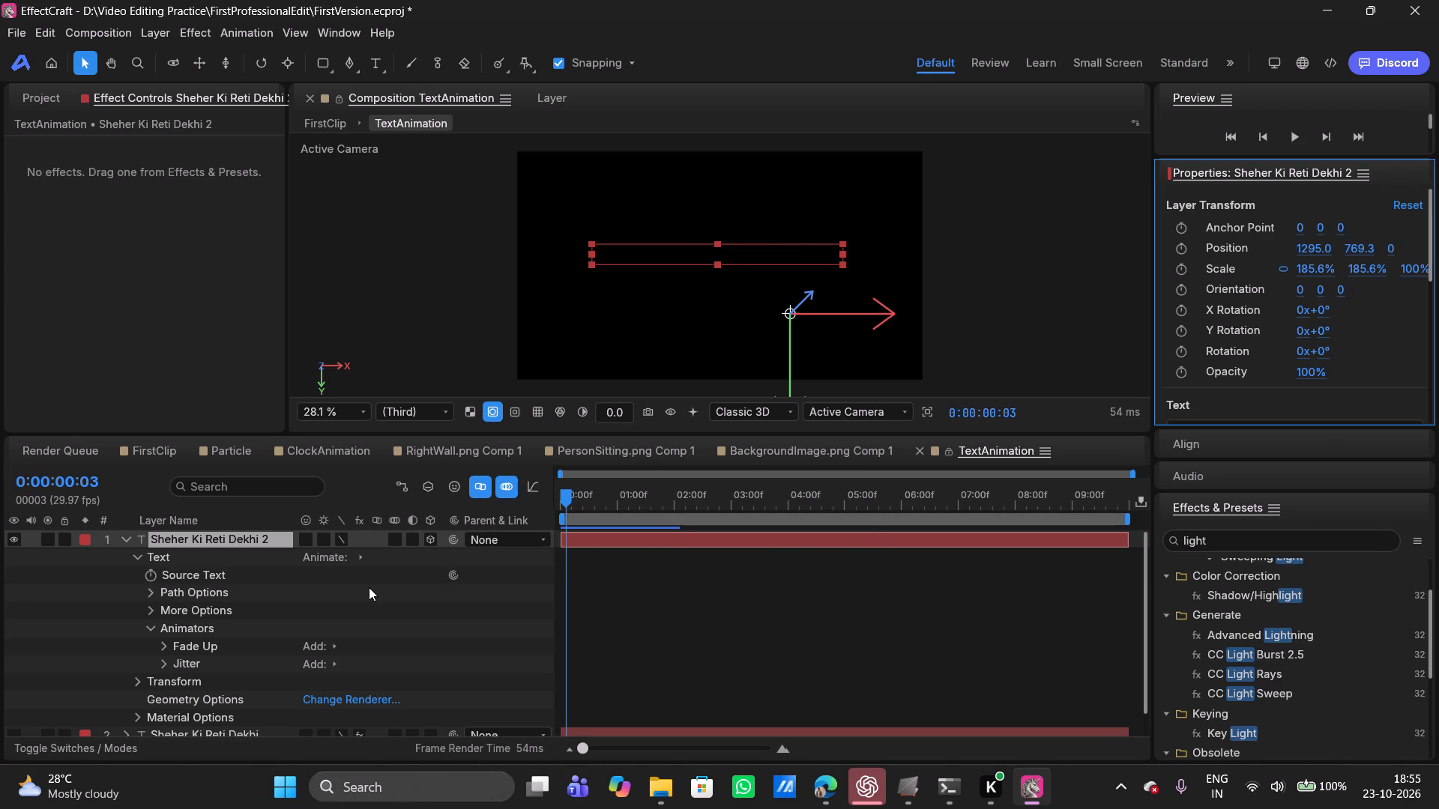
{"action": "left_click", "coordinate": [710, 619]}
Preview TextAnimation briefly, and play and scrub FirstClip from the start to around 0:00:00:29 to check the title.
{"action": "key", "text": "space"}
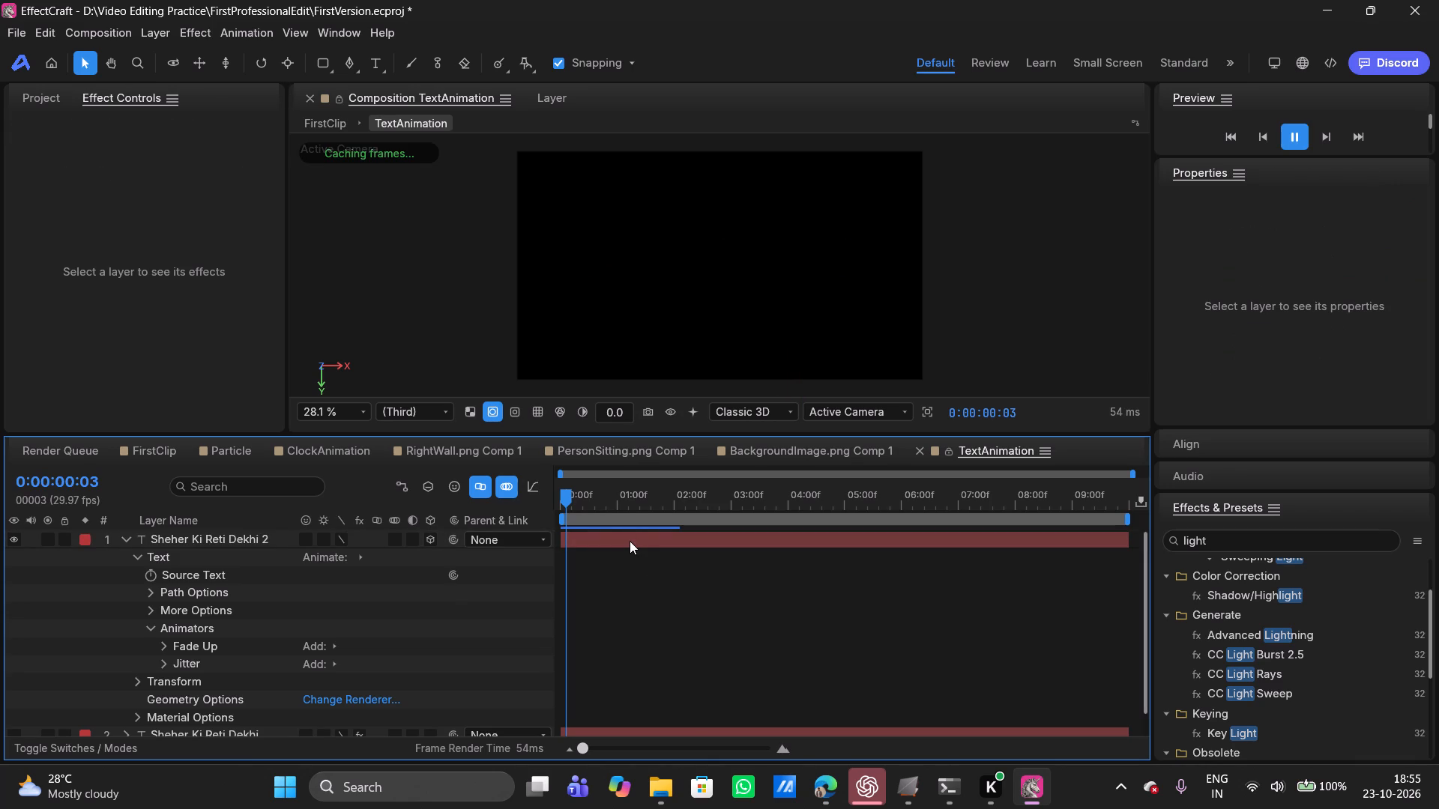
{"action": "left_click_drag", "start_coordinate": [567, 497], "coordinate": [600, 494]}
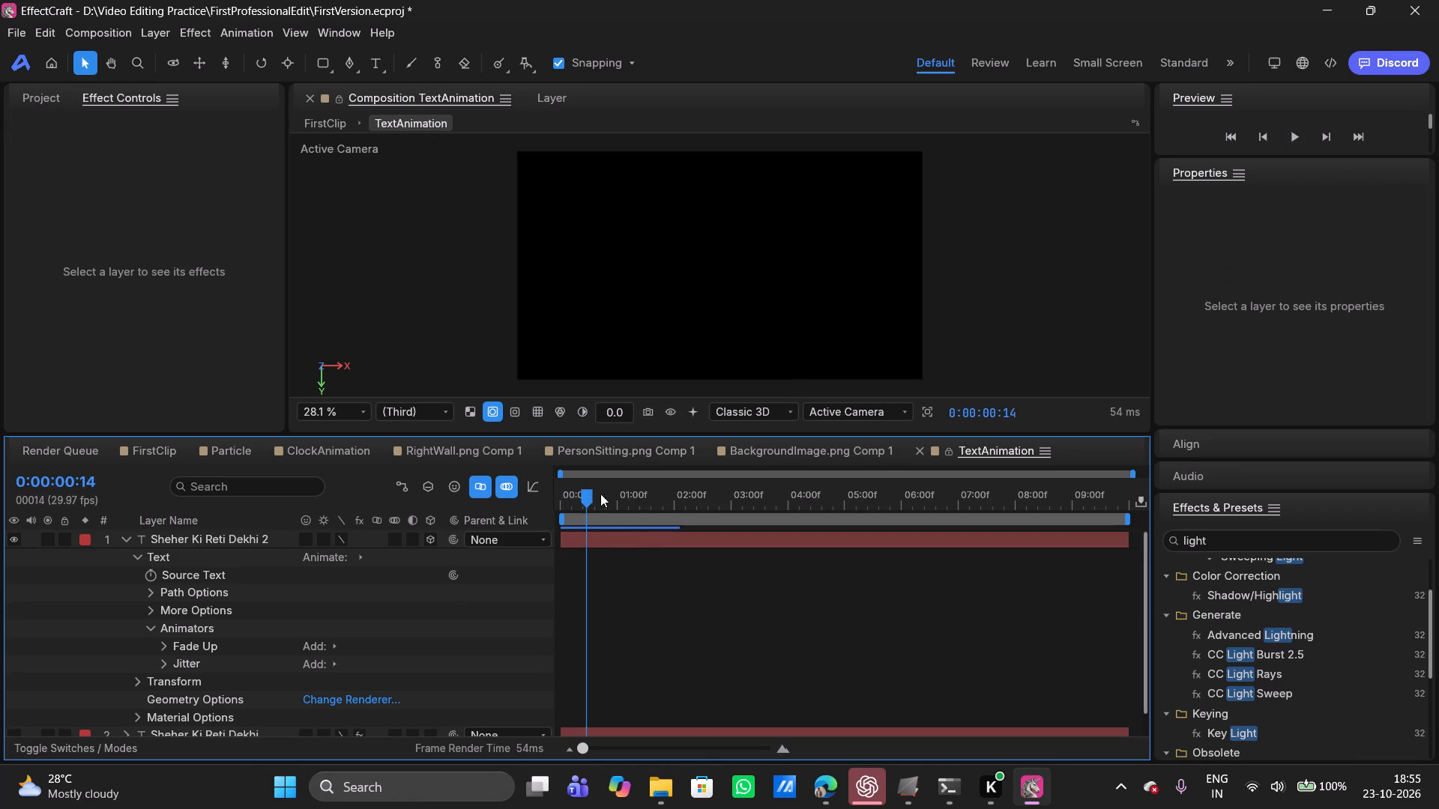
{"action": "left_click_drag", "start_coordinate": [600, 494], "coordinate": [486, 508]}
{"action": "left_click", "coordinate": [121, 449]}
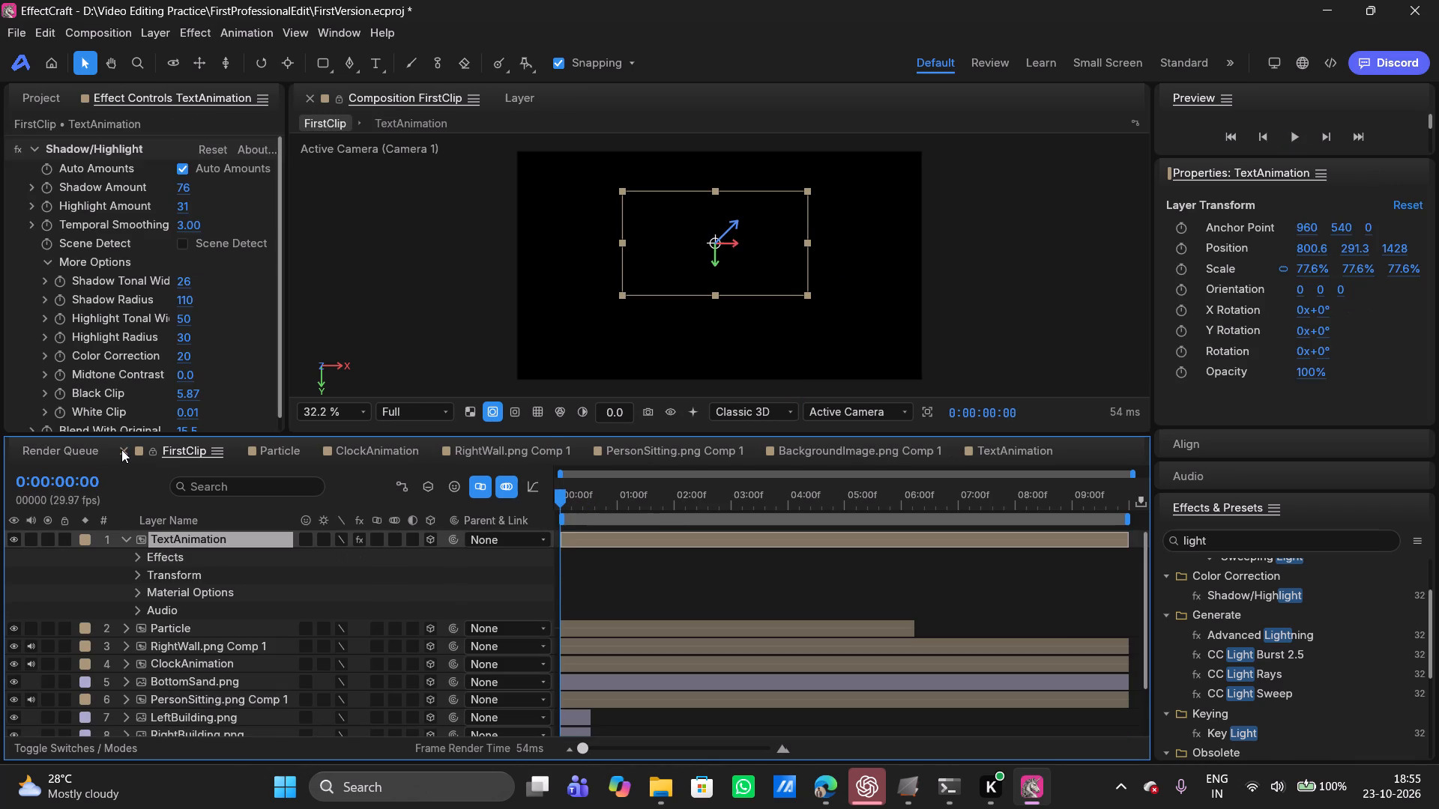
{"action": "key", "text": "space"}
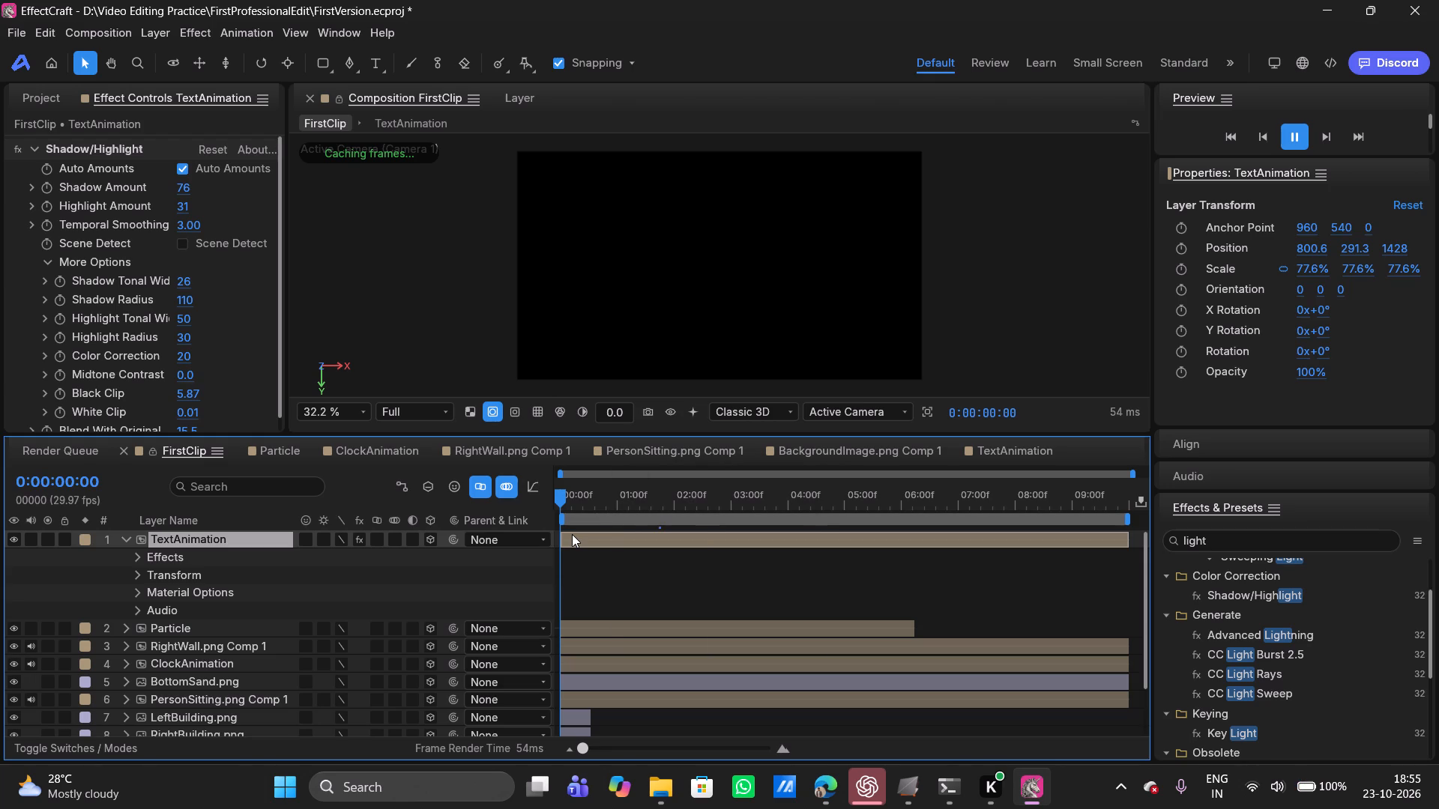
{"action": "key", "text": "space"}
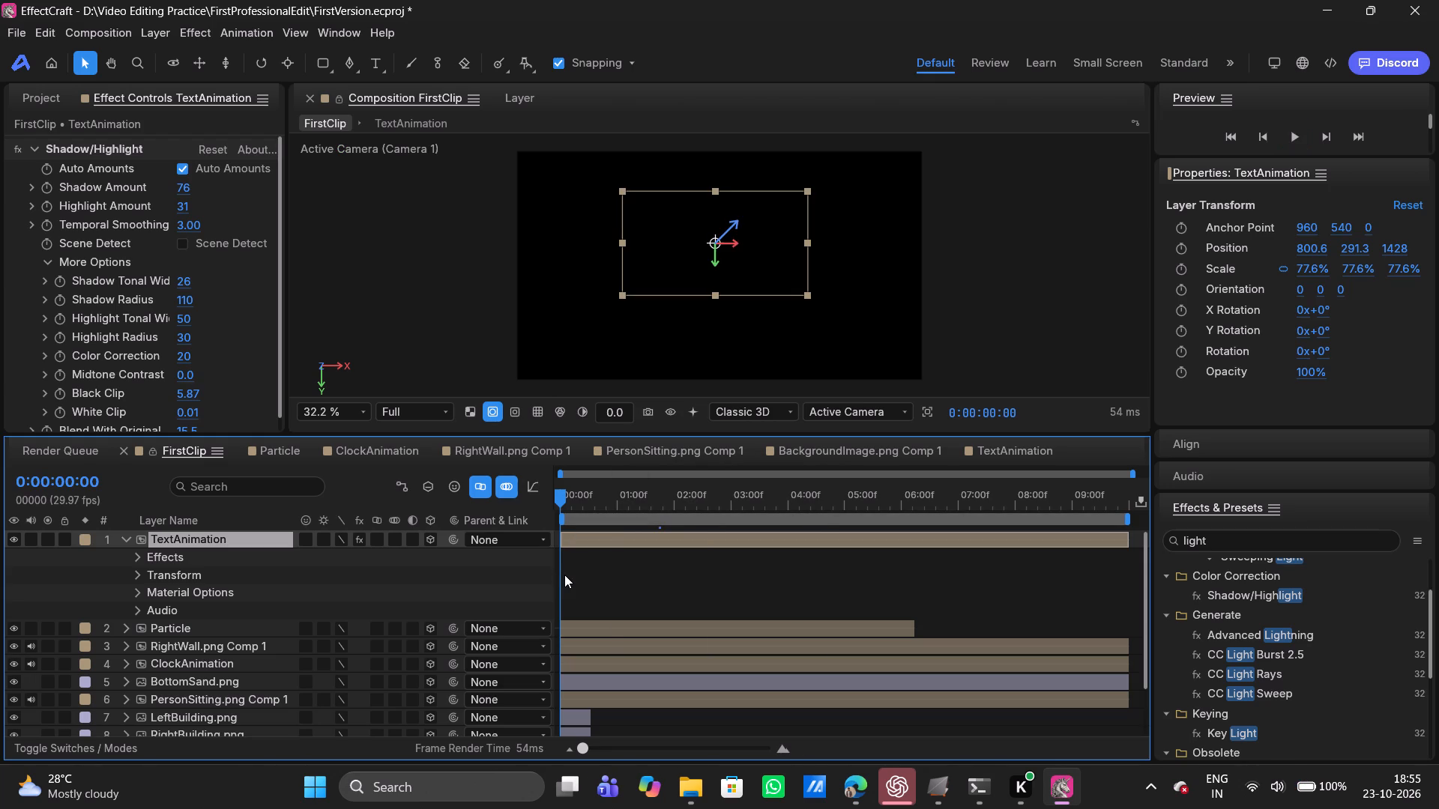
{"action": "key", "text": "space"}
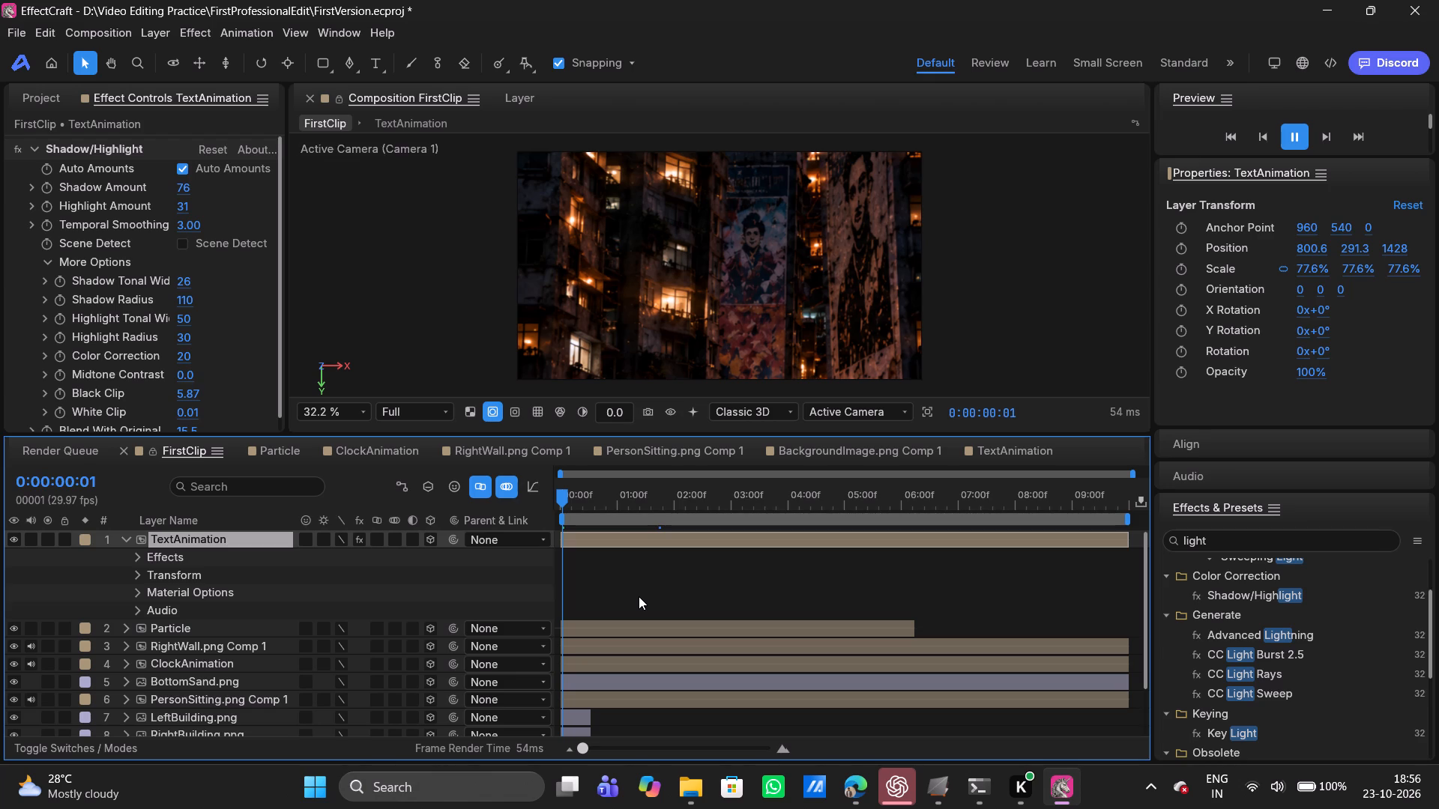
{"action": "left_click_drag", "start_coordinate": [564, 500], "coordinate": [572, 498]}
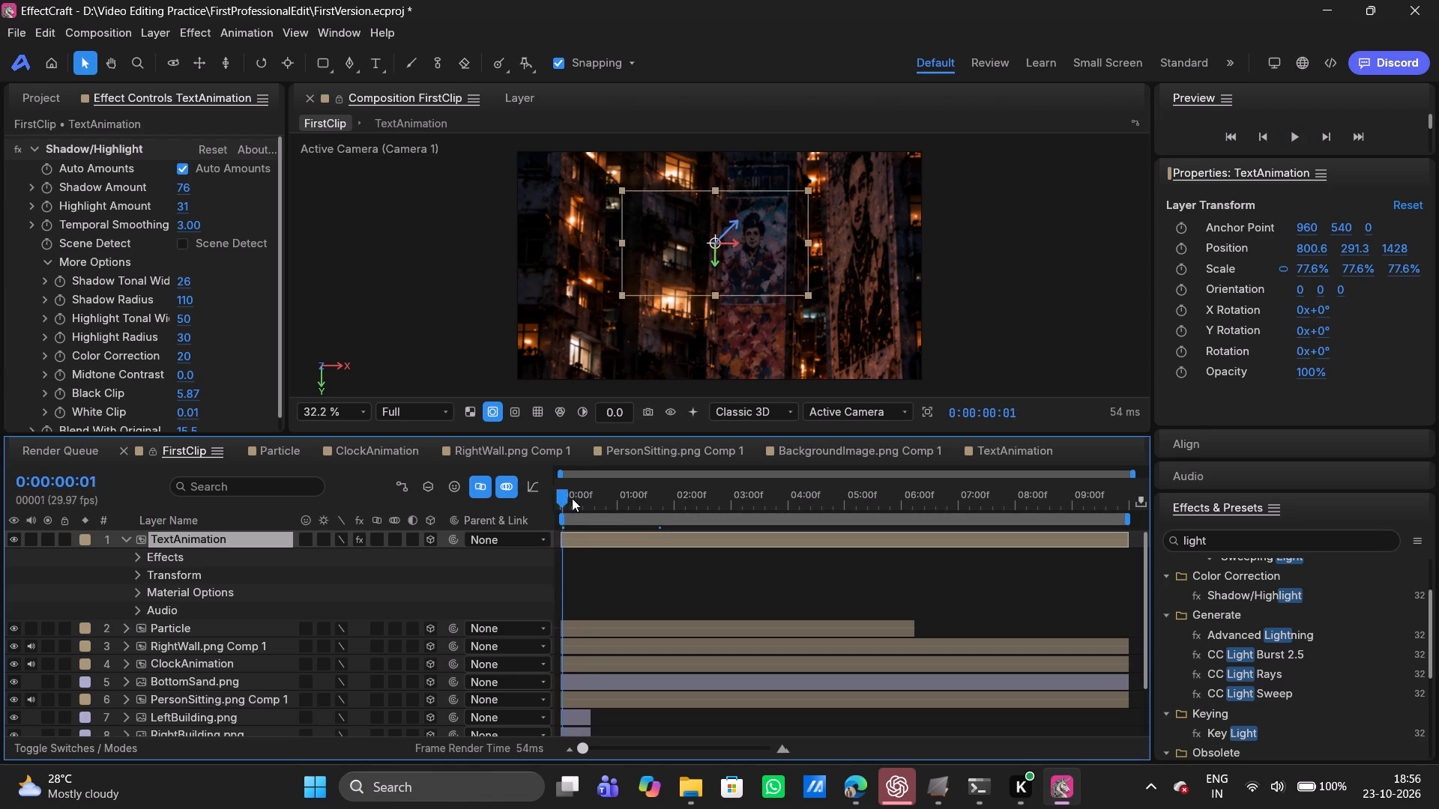
{"action": "left_click_drag", "start_coordinate": [572, 498], "coordinate": [553, 476]}
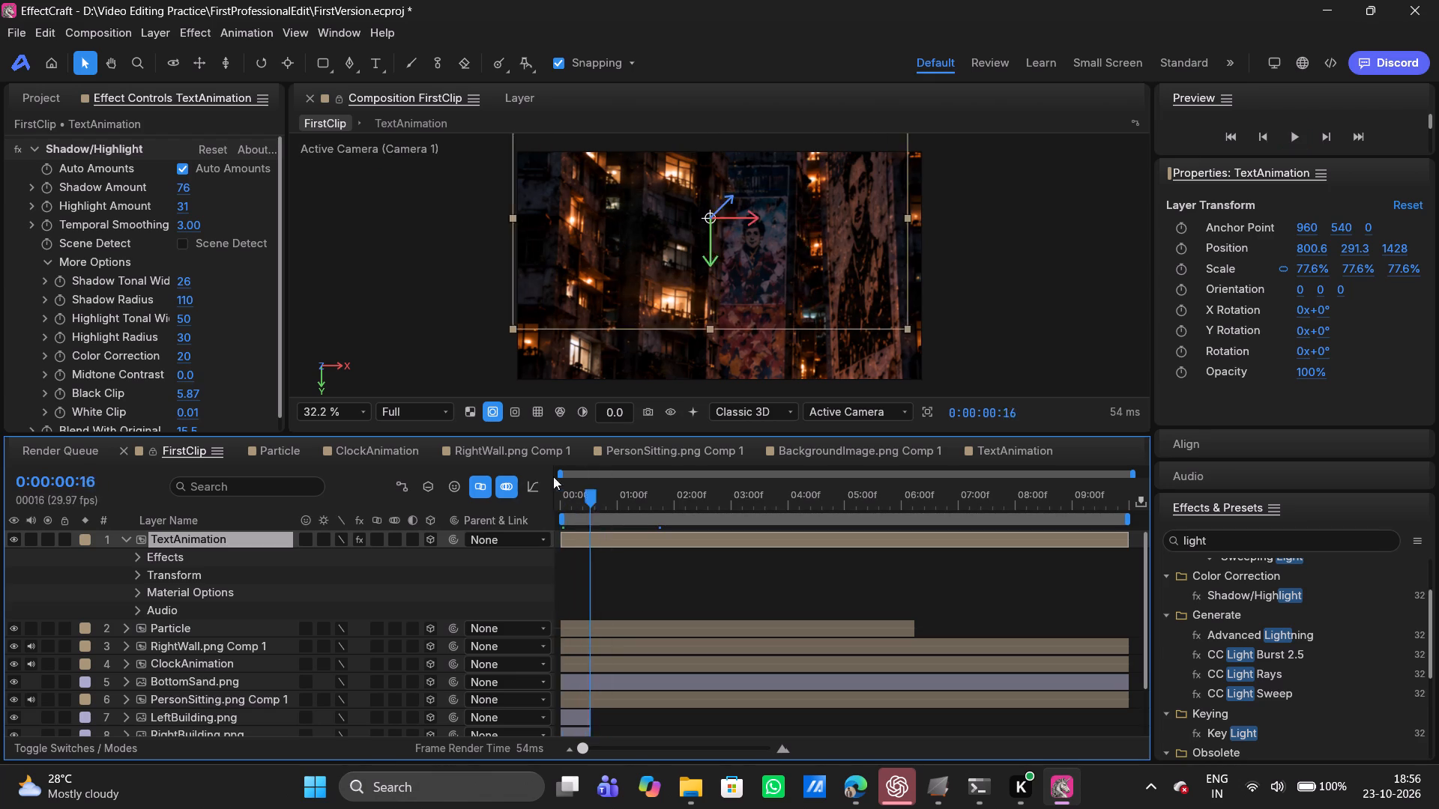
{"action": "left_click_drag", "start_coordinate": [553, 476], "coordinate": [615, 477]}
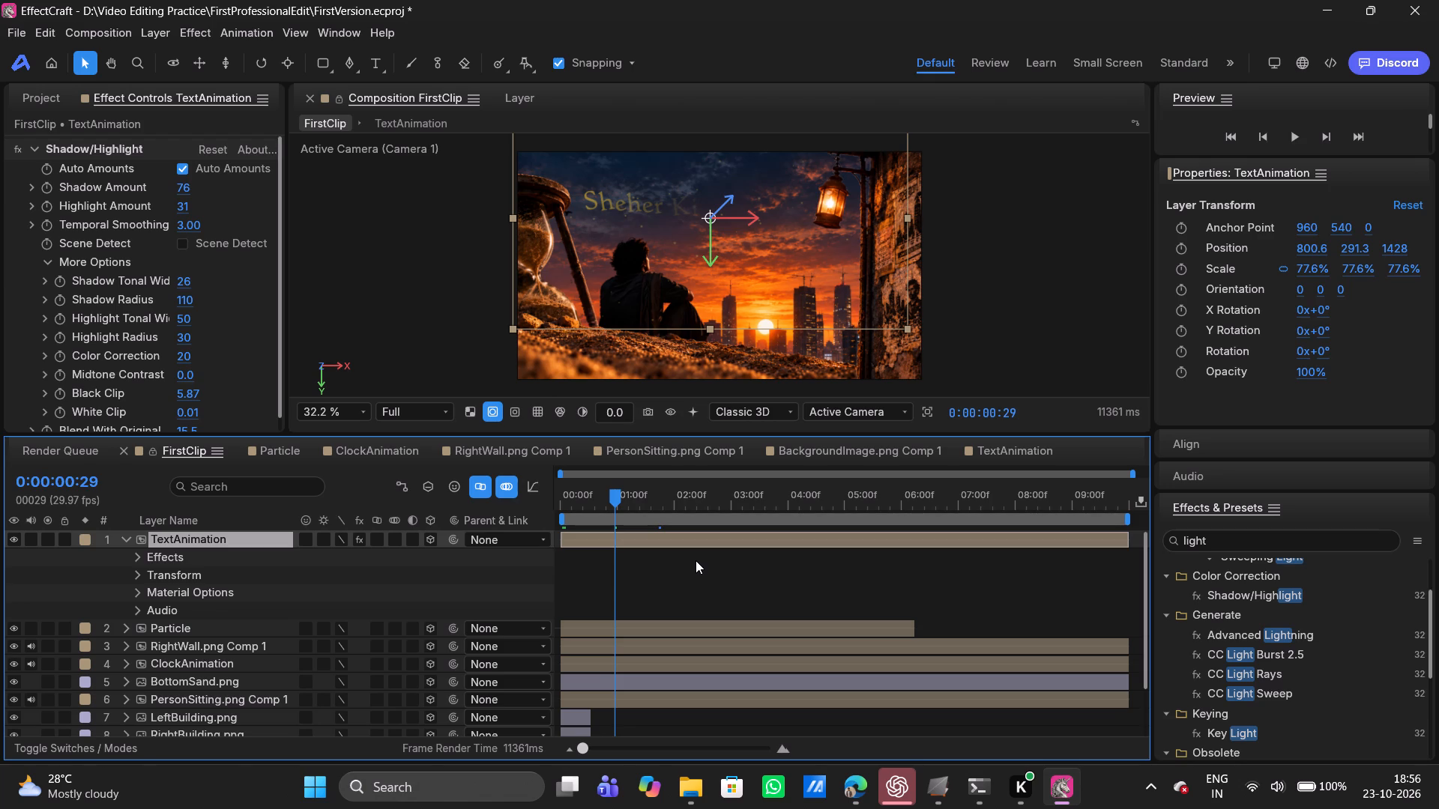
At 0:00:01:12 in FirstClip, set the TextAnimation layer's Y Rotation to 24°.
{"action": "left_click", "coordinate": [636, 538]}
{"action": "left_click_drag", "start_coordinate": [612, 498], "coordinate": [640, 499]}
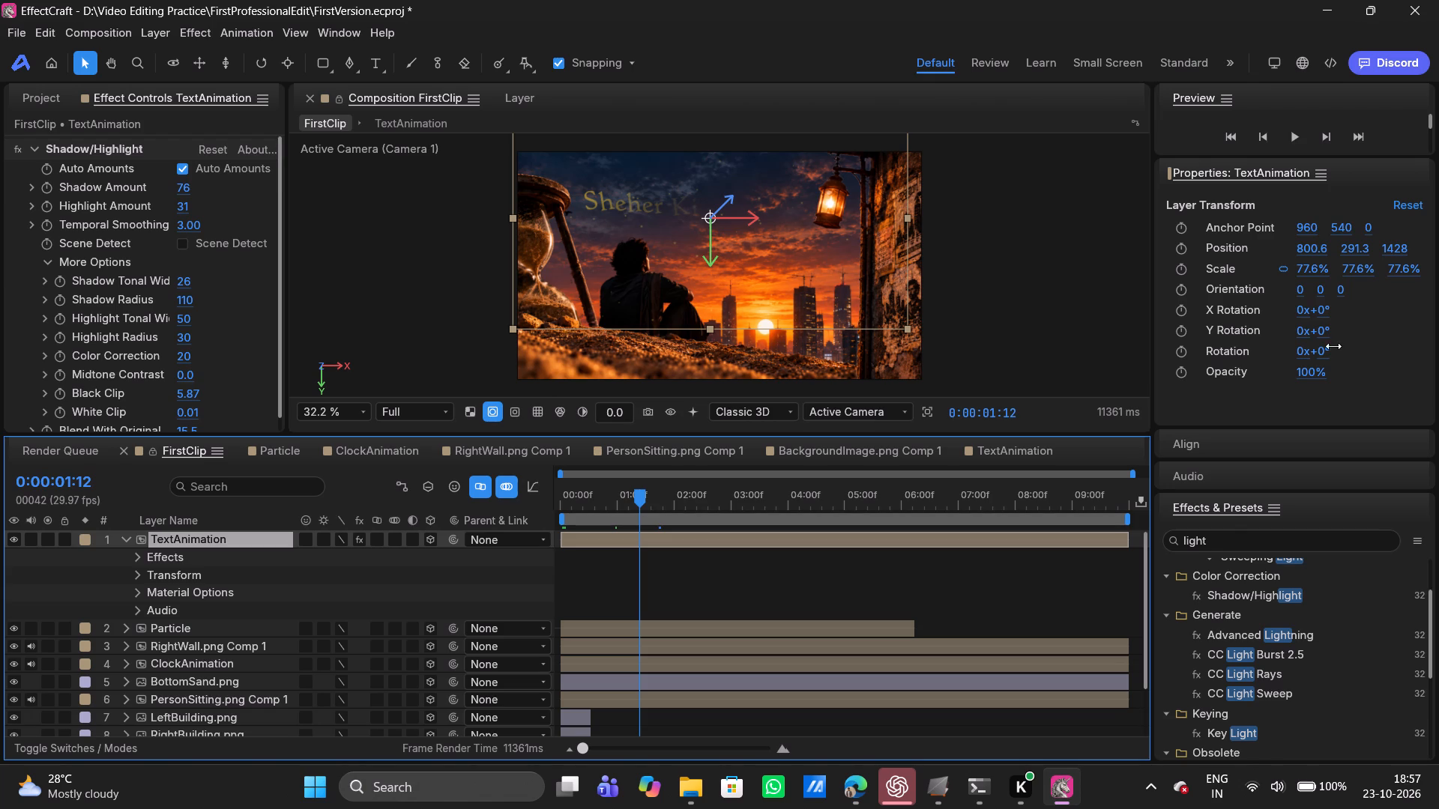
{"action": "left_click_drag", "start_coordinate": [1323, 333], "coordinate": [1343, 330]}
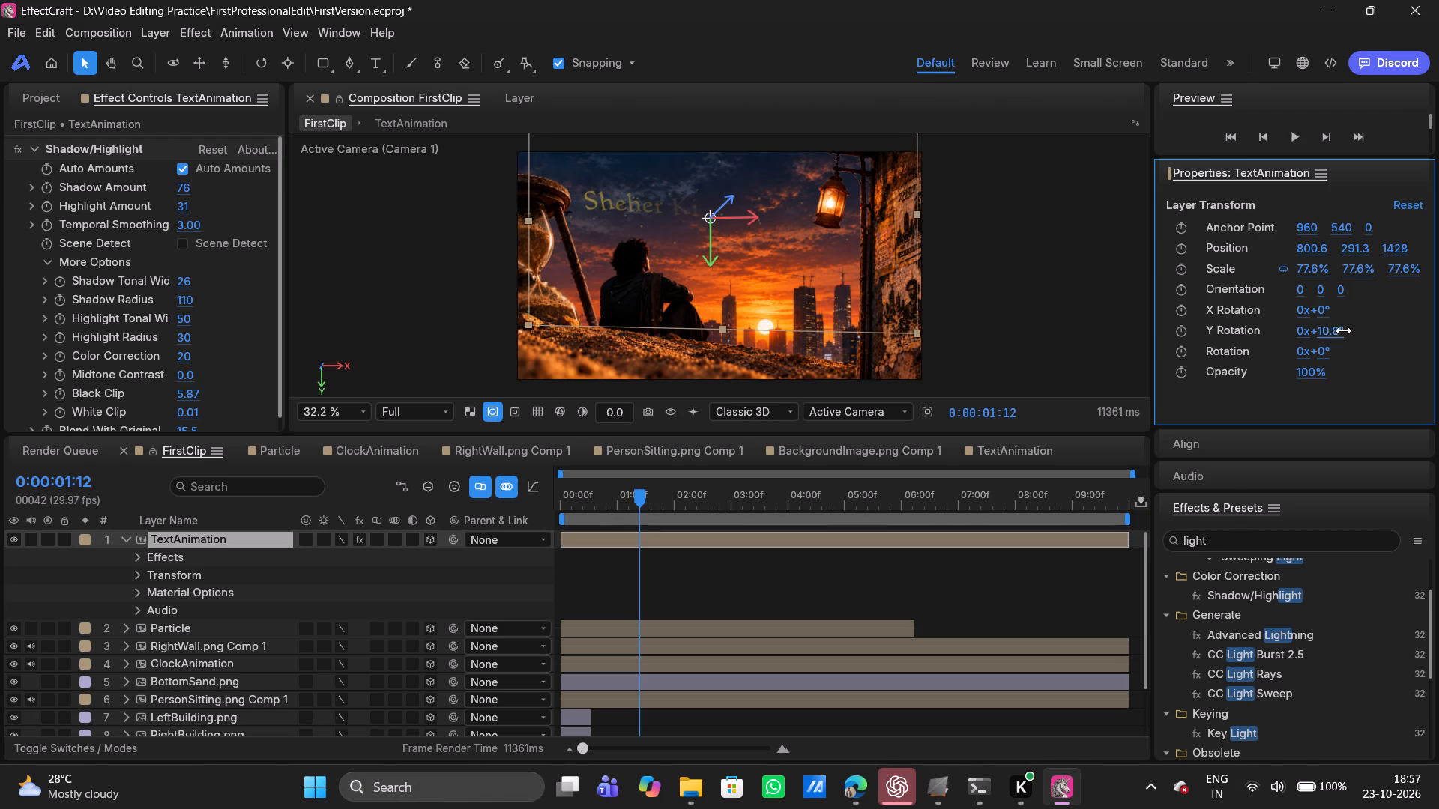
{"action": "left_click_drag", "start_coordinate": [1343, 330], "coordinate": [1351, 328]}
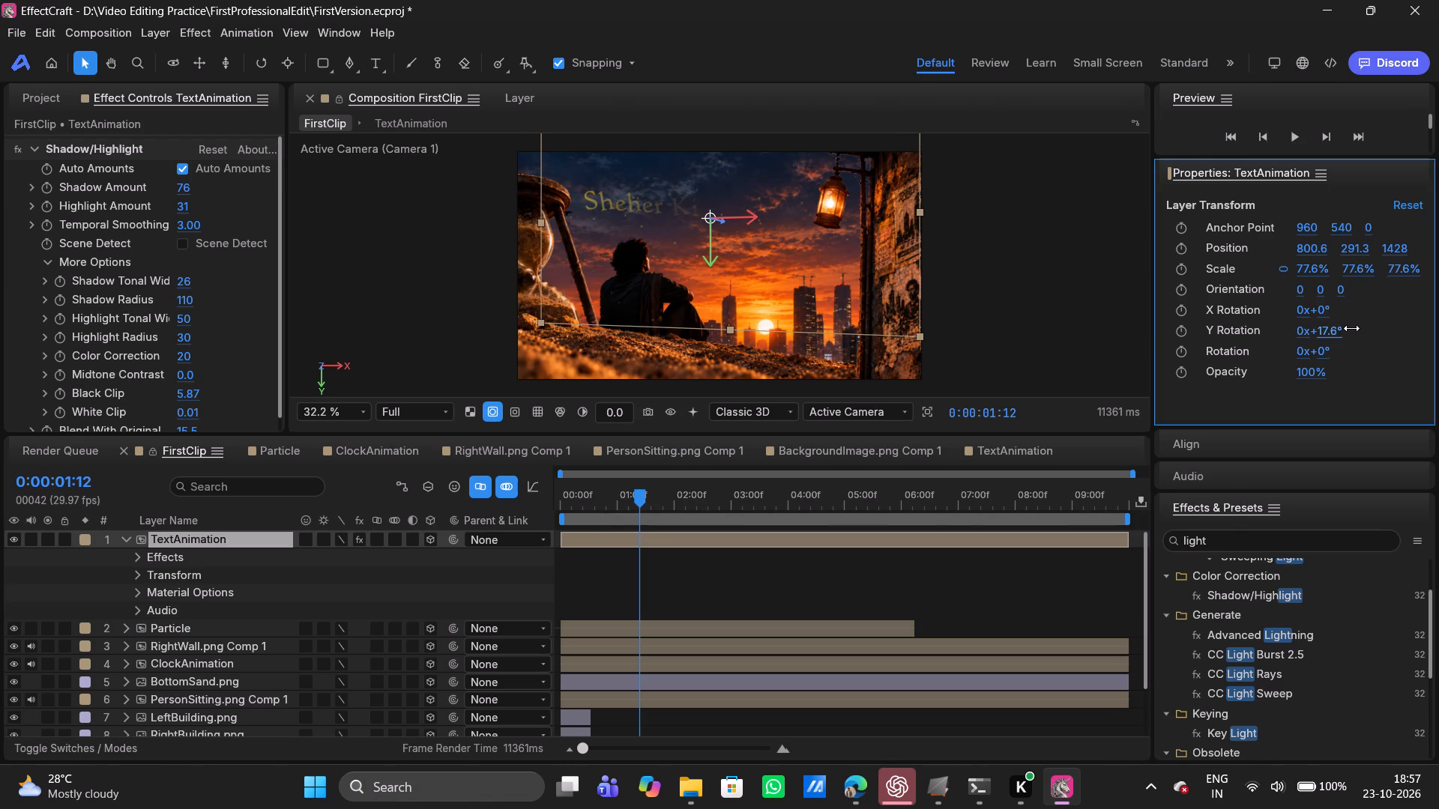
{"action": "left_click_drag", "start_coordinate": [1351, 328], "coordinate": [1363, 328]}
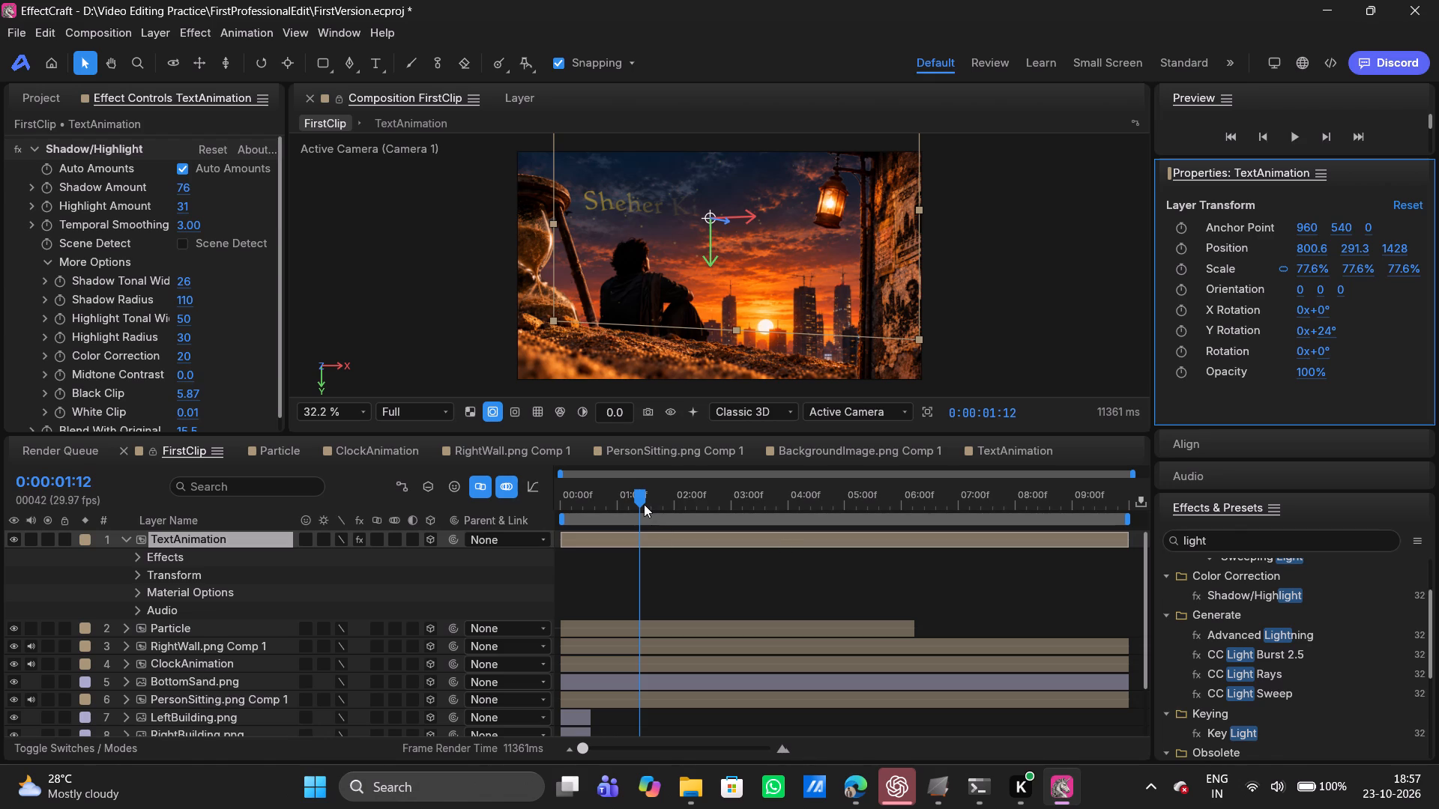
In TextAnimation, delete the Fade Up animator from the Sheher Ki Reti Dekhi 2 text layer and scrub back towards the start to check the title.
{"action": "left_click", "coordinate": [1004, 447]}
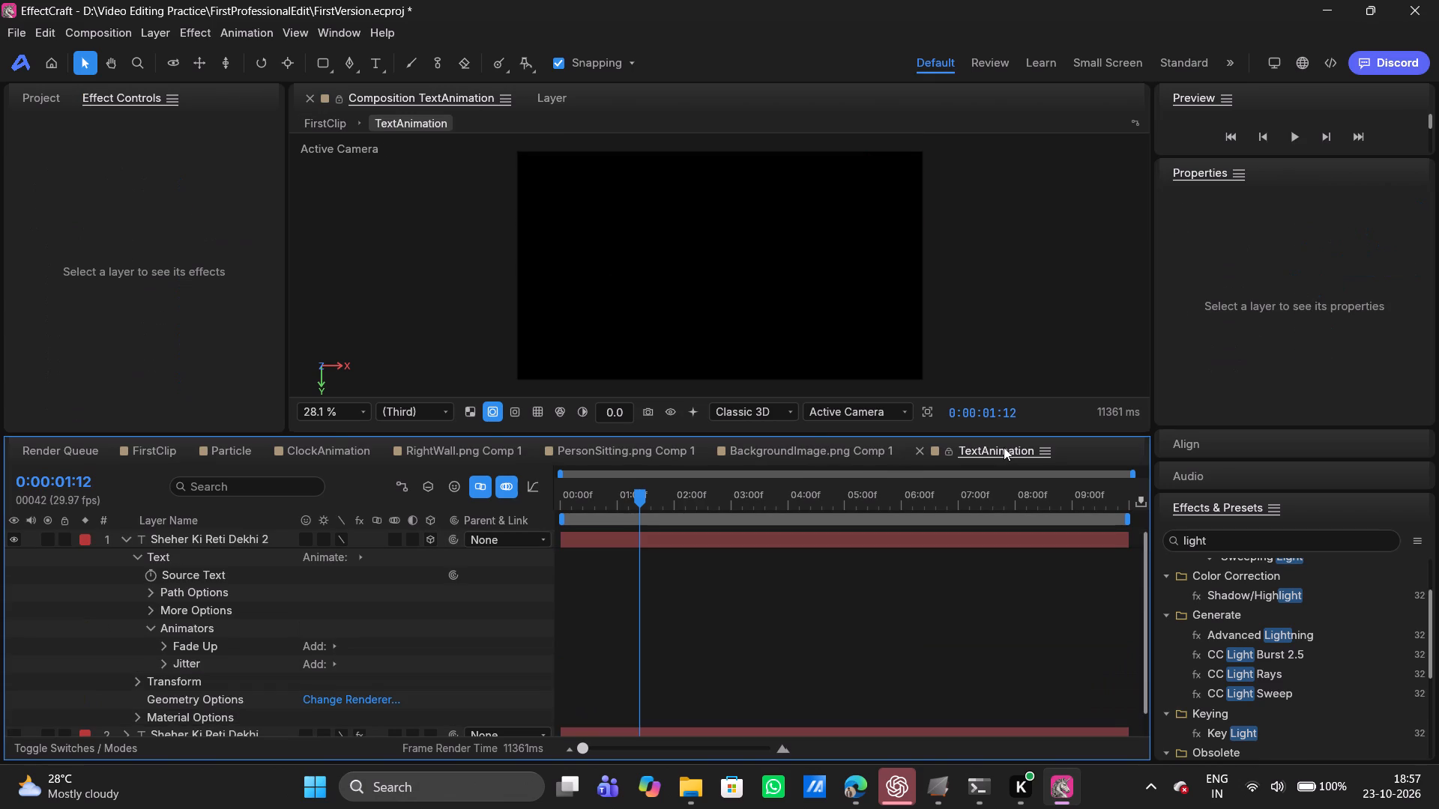
{"action": "left_click", "coordinate": [585, 539]}
{"action": "left_click", "coordinate": [197, 648]}
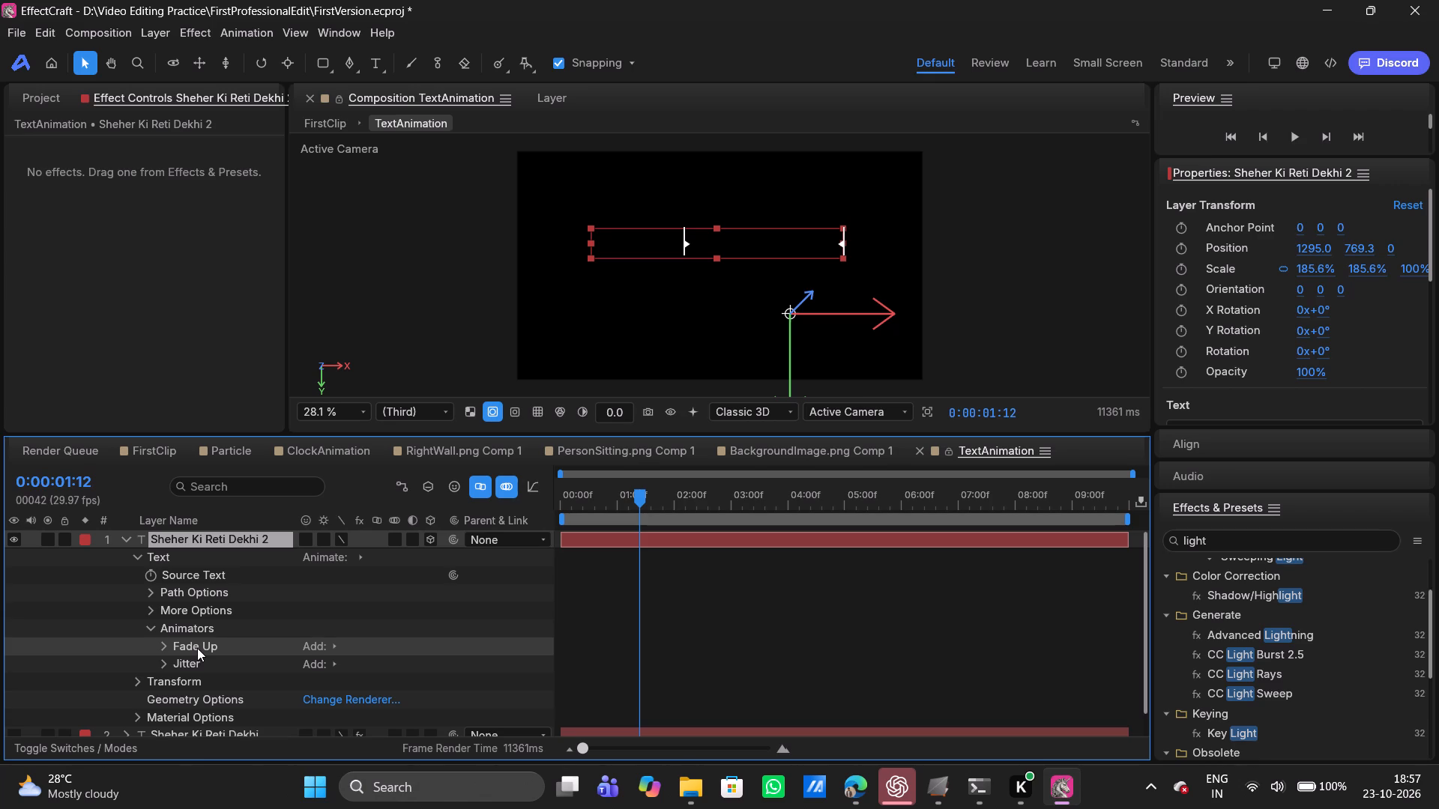
{"action": "key", "text": "Delete"}
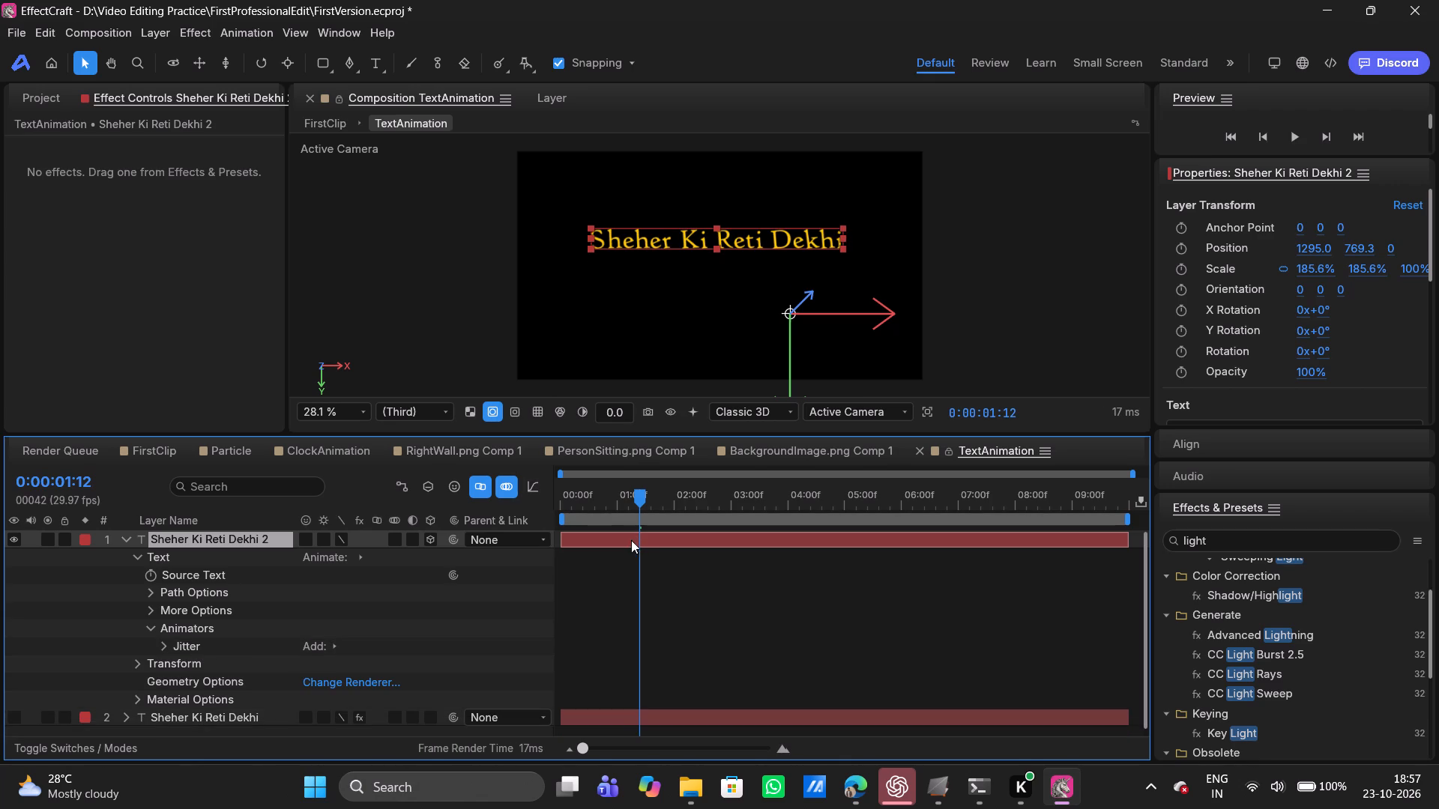
{"action": "left_click_drag", "start_coordinate": [641, 507], "coordinate": [614, 502]}
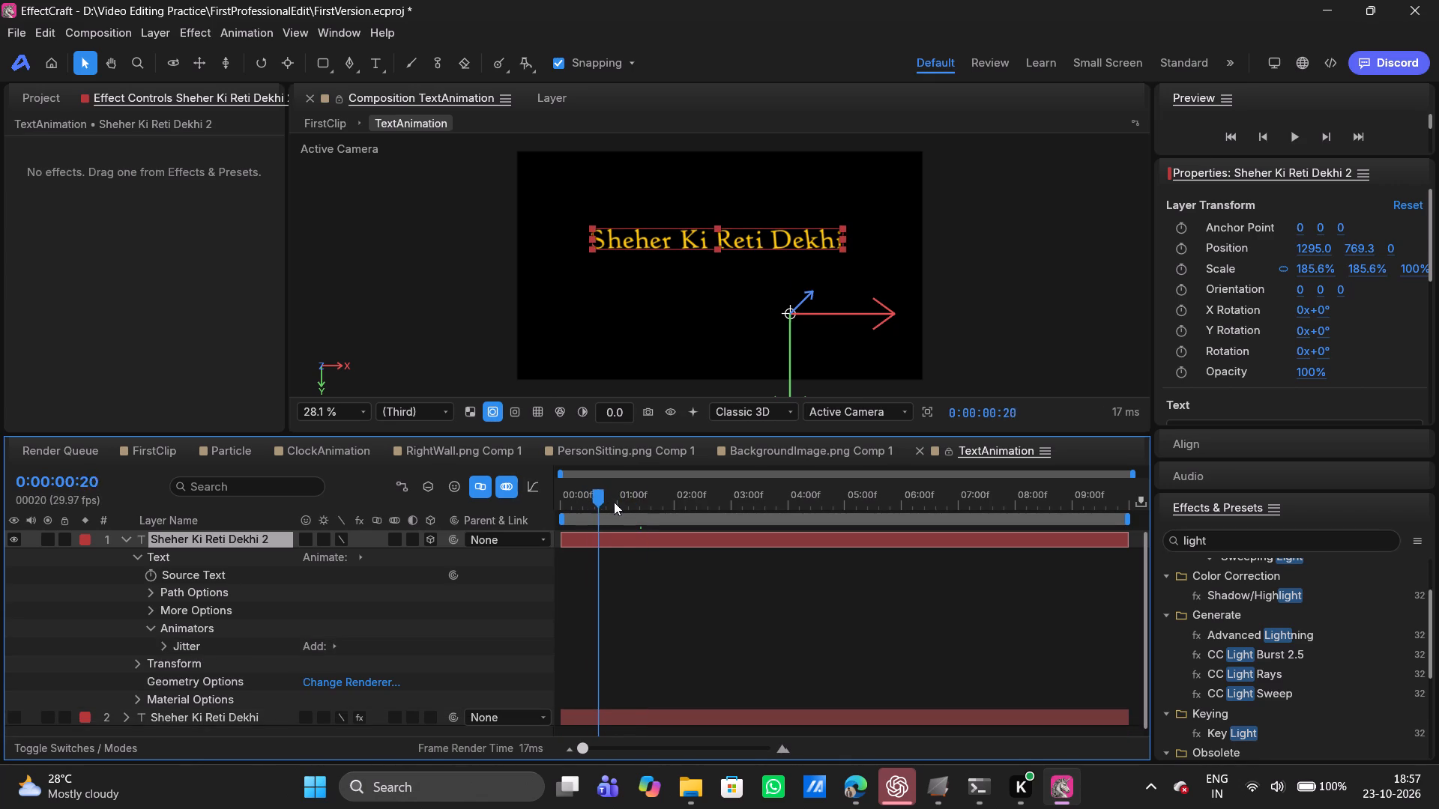
{"action": "left_click_drag", "start_coordinate": [614, 502], "coordinate": [563, 509]}
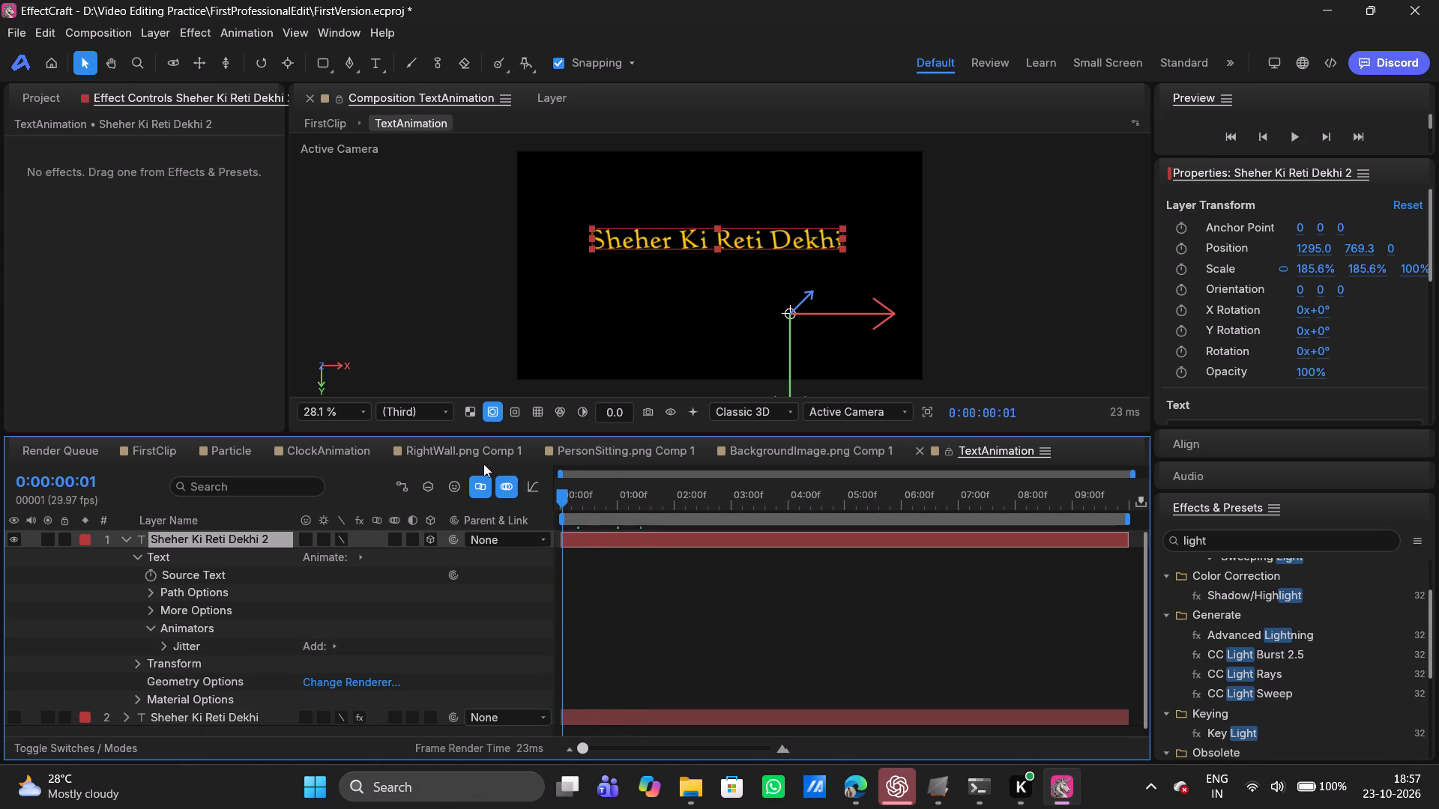
Return to FirstClip, deselect the TextAnimation layer, move to frame 0:00:00:00 and save the project.
{"action": "left_click", "coordinate": [172, 457]}
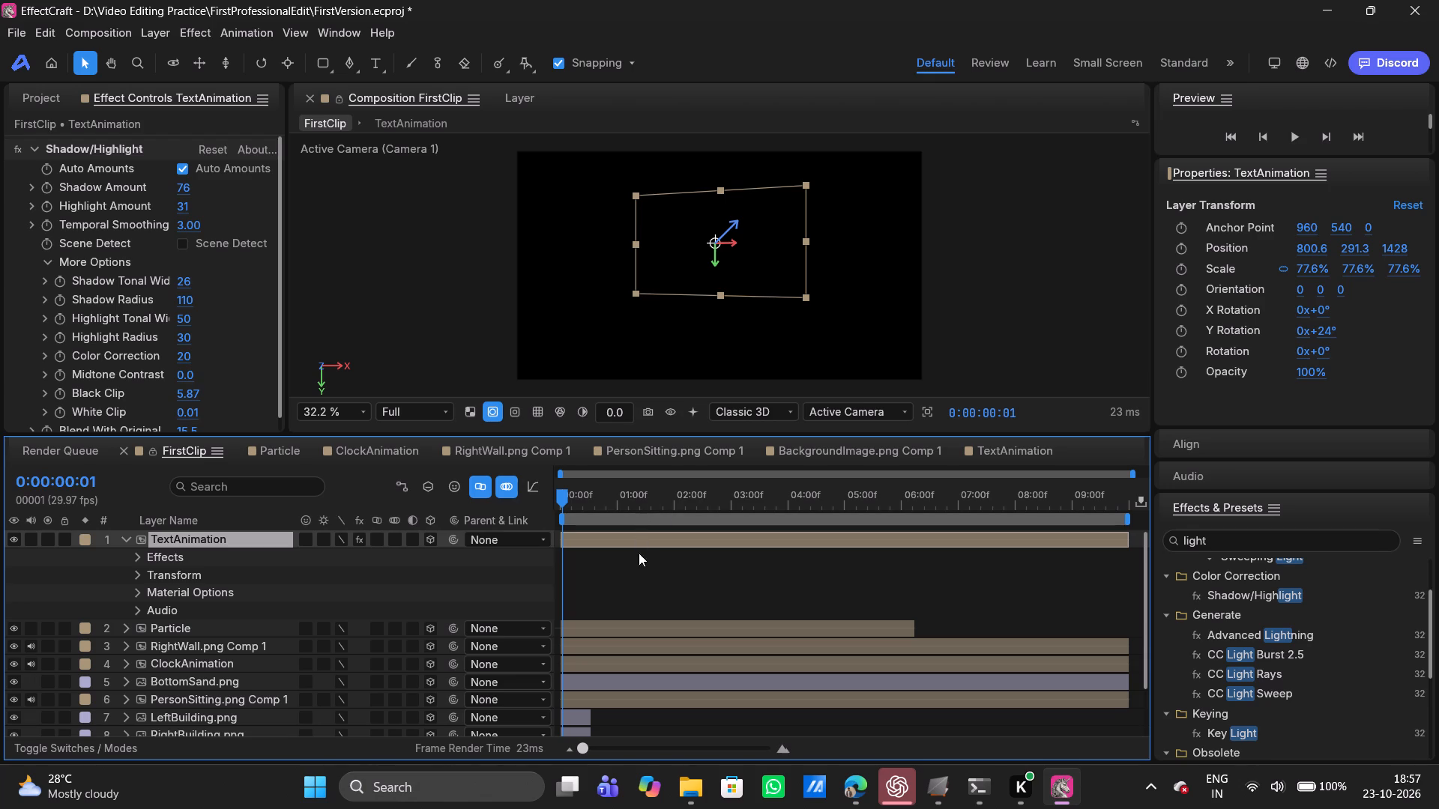
{"action": "left_click", "coordinate": [639, 570]}
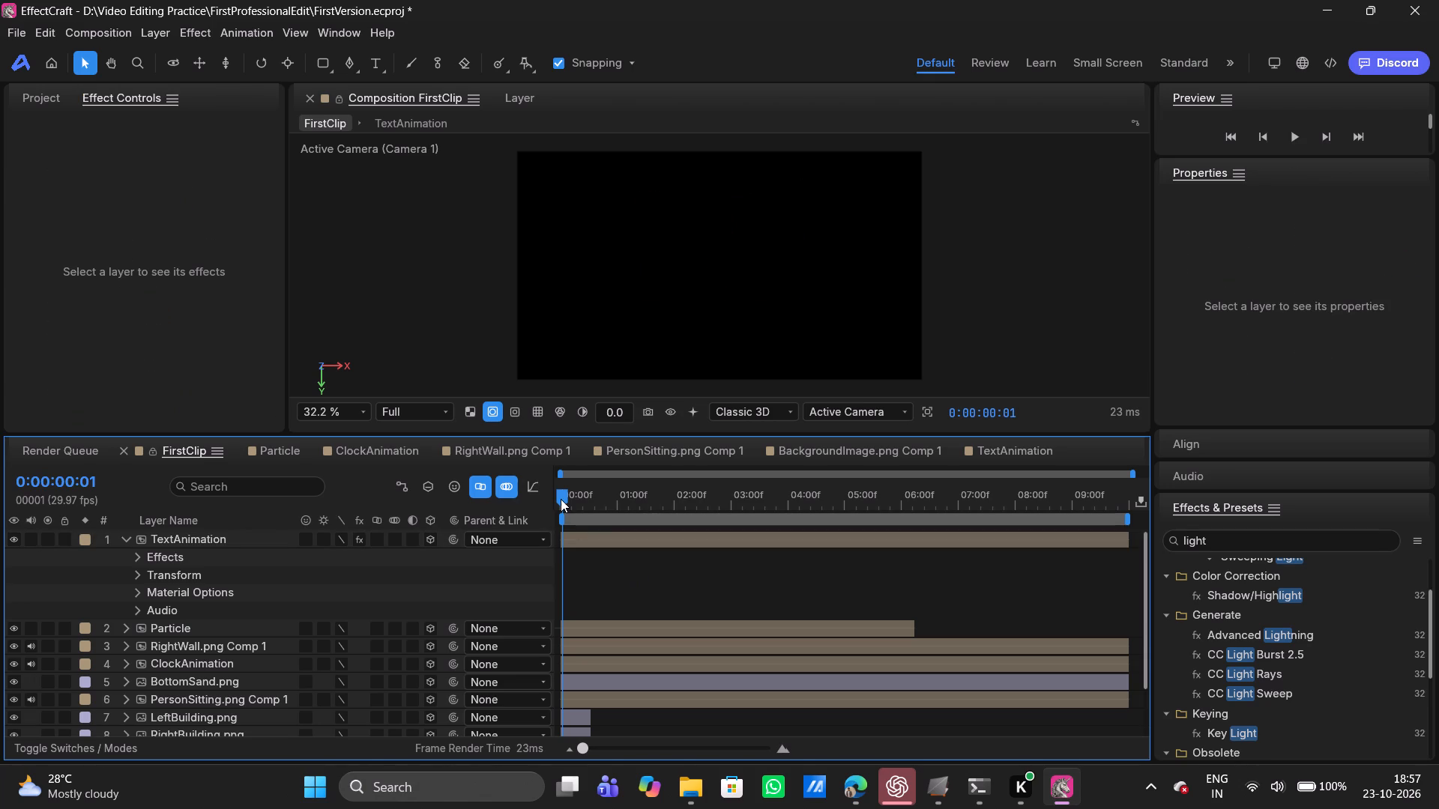
{"action": "left_click_drag", "start_coordinate": [560, 498], "coordinate": [529, 498]}
{"action": "left_click", "coordinate": [409, 347]}
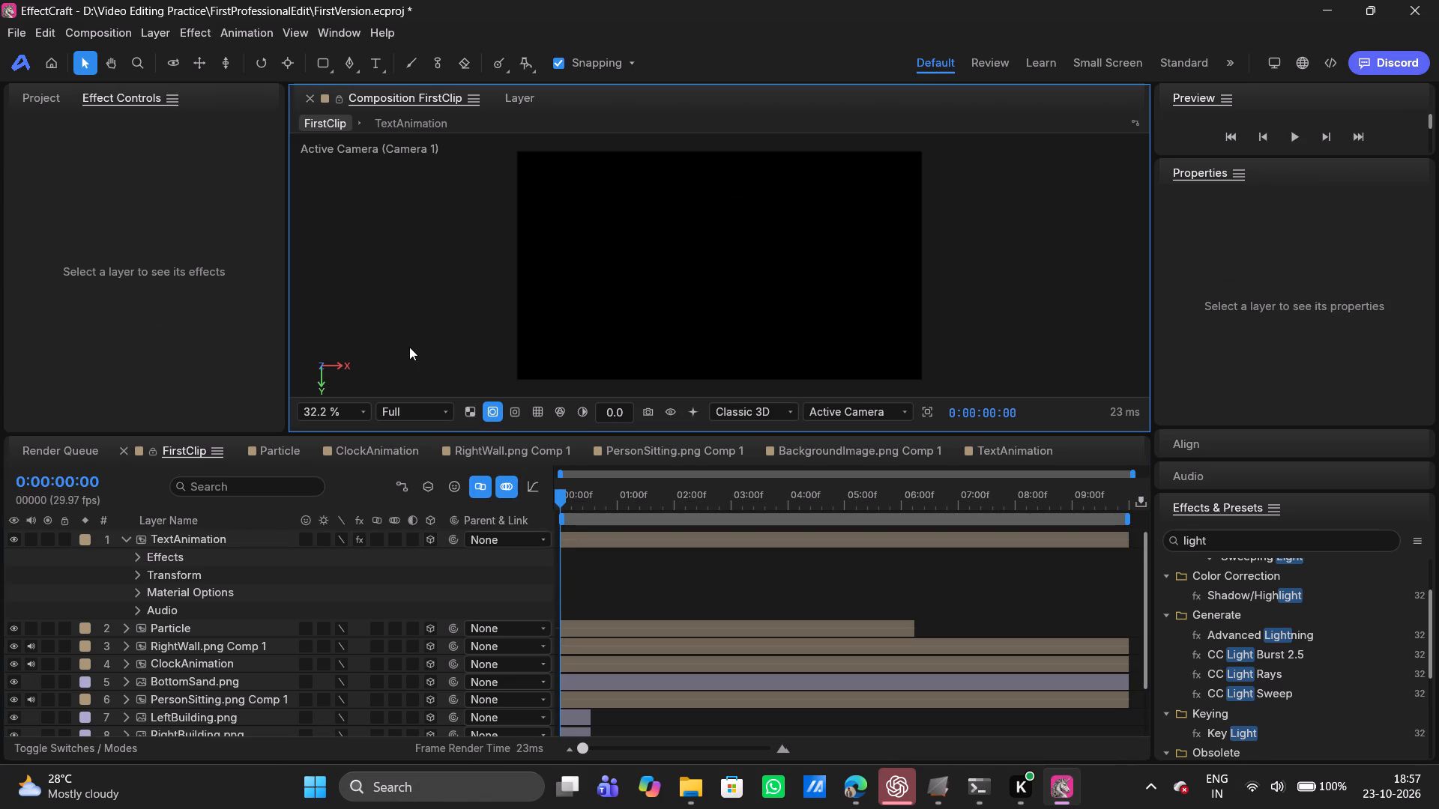
{"action": "key", "text": "ctrl+s"}
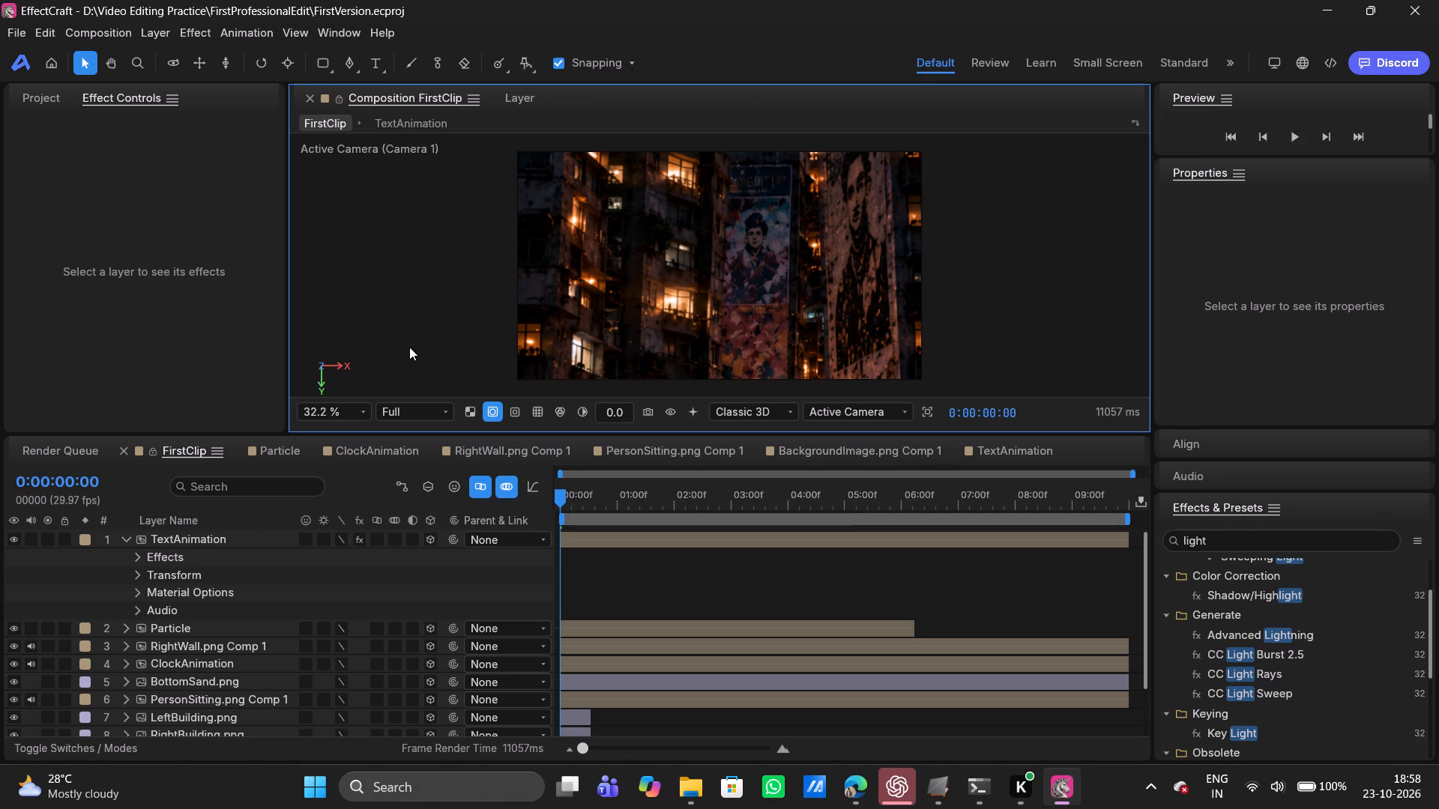
Preview FirstClip from its first frame.
{"action": "key", "text": "space"}
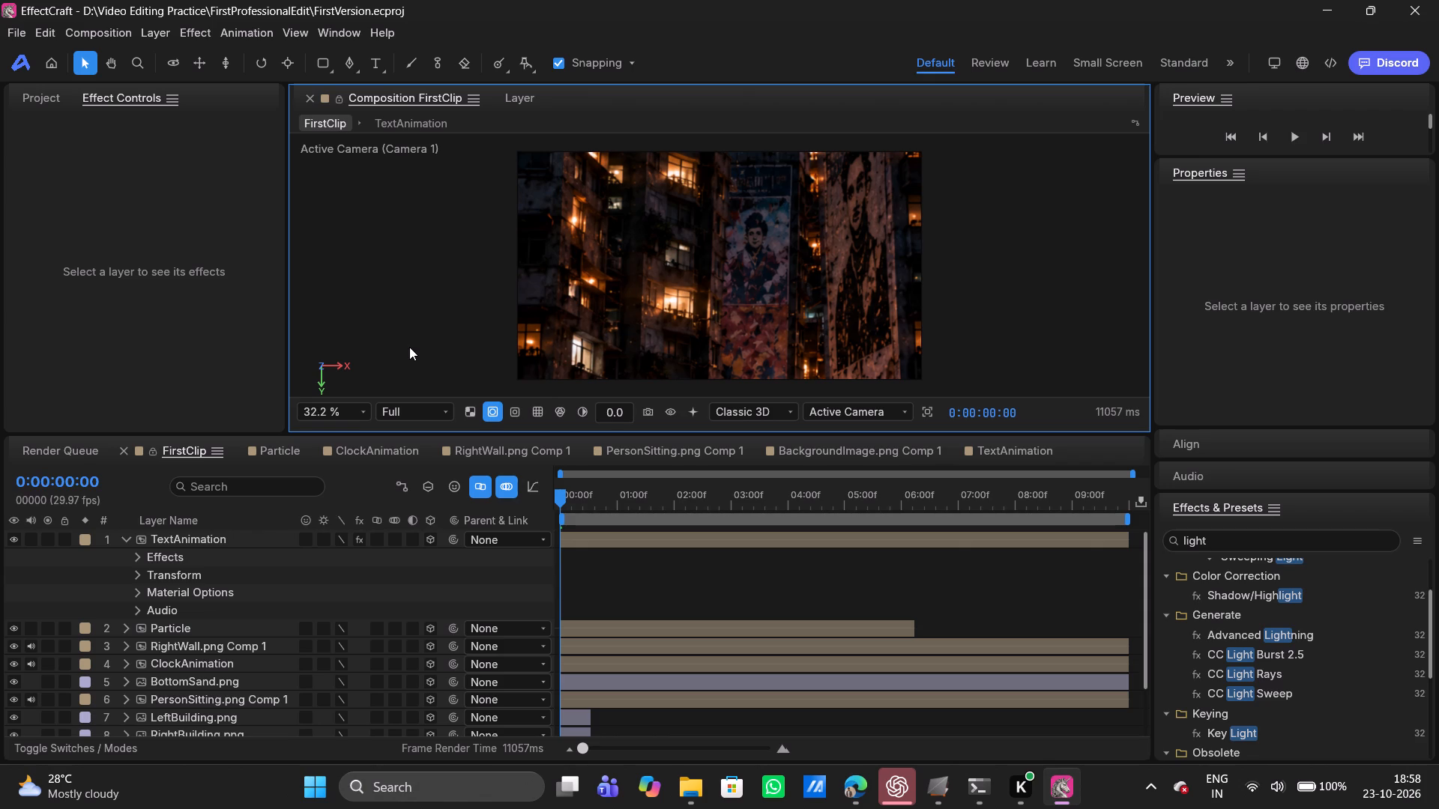
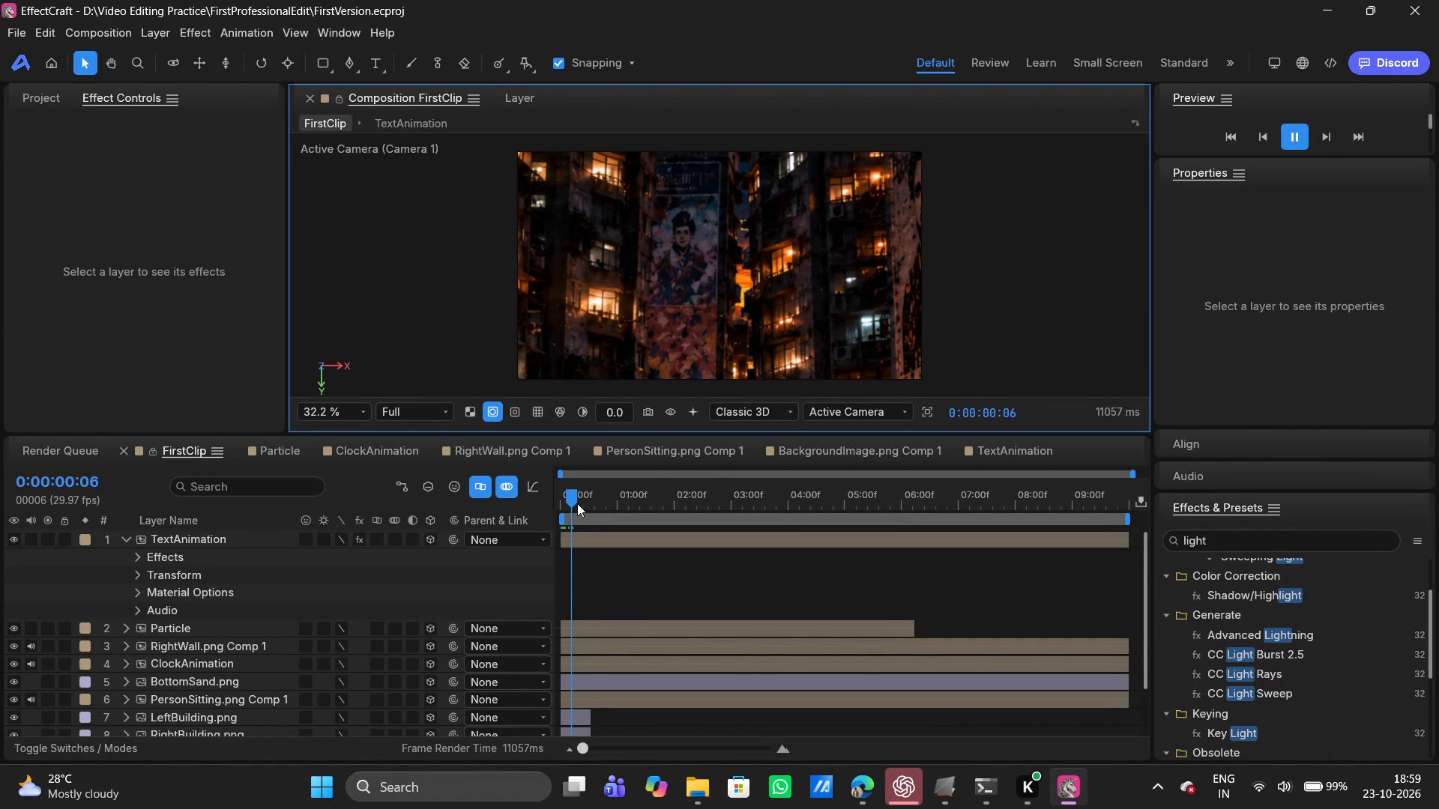
Scrub through roughly the first second of FirstClip, stopping at 0:00:01:03, to check the scene.
{"action": "left_click_drag", "start_coordinate": [577, 503], "coordinate": [575, 500]}
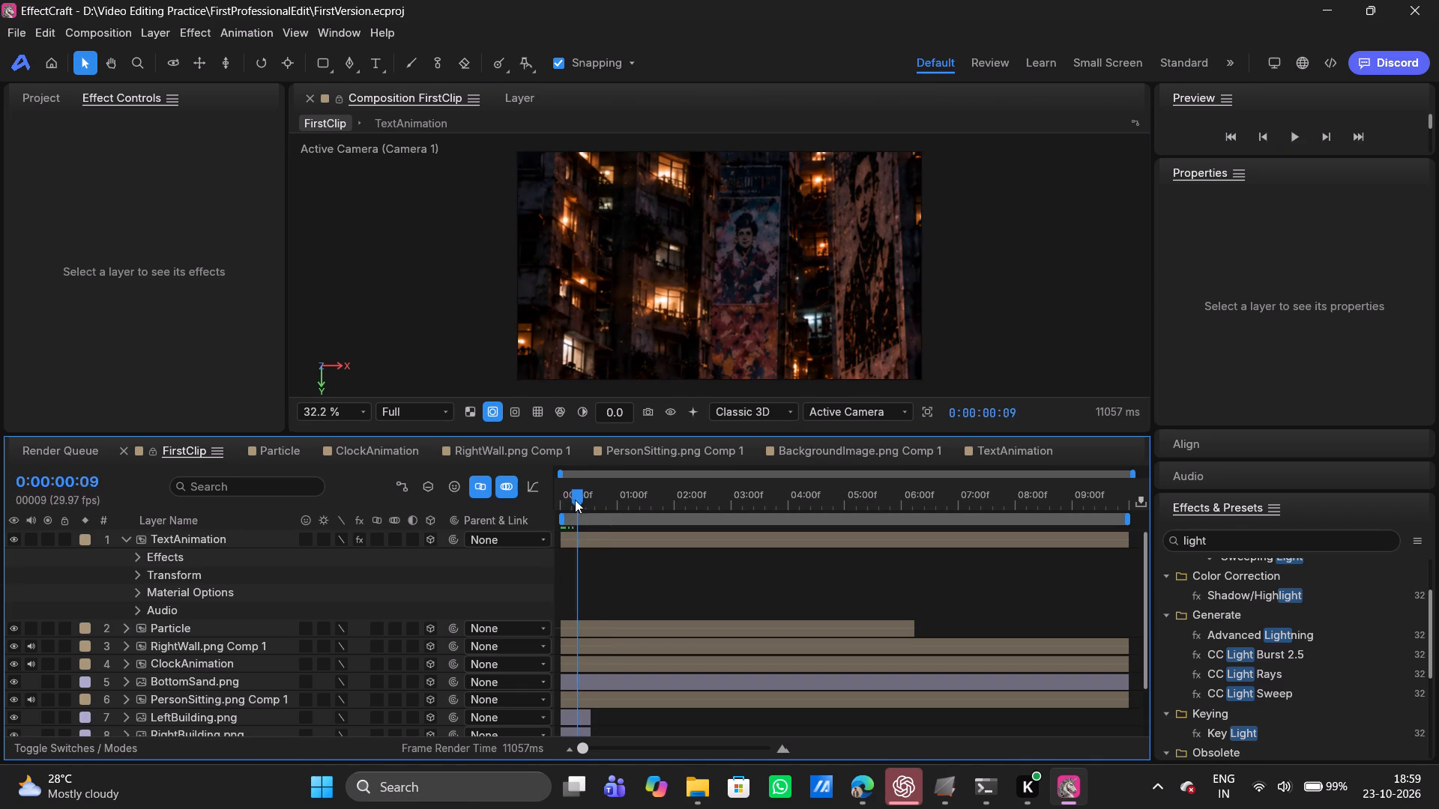
{"action": "left_click_drag", "start_coordinate": [575, 500], "coordinate": [561, 494]}
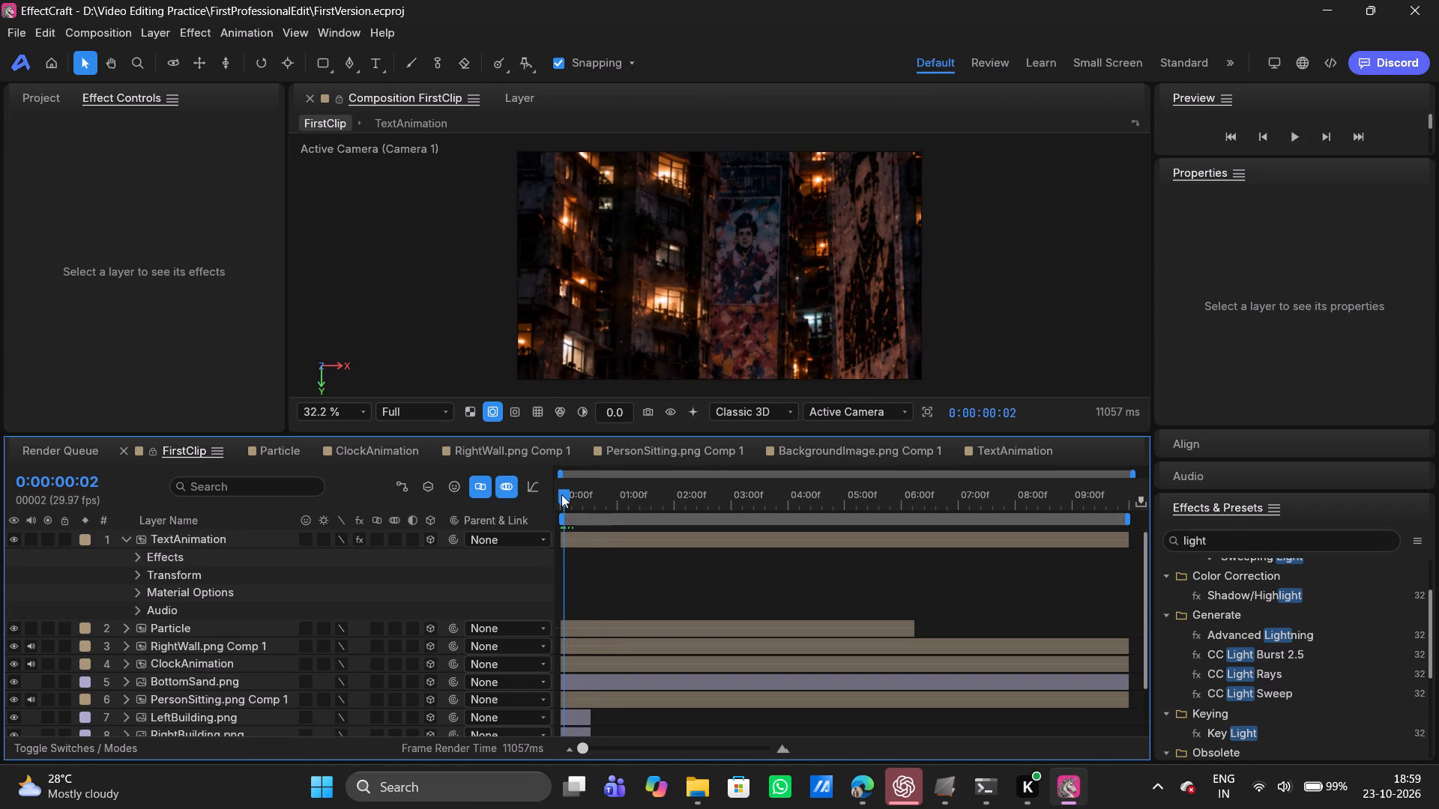
{"action": "left_click_drag", "start_coordinate": [561, 494], "coordinate": [584, 487]}
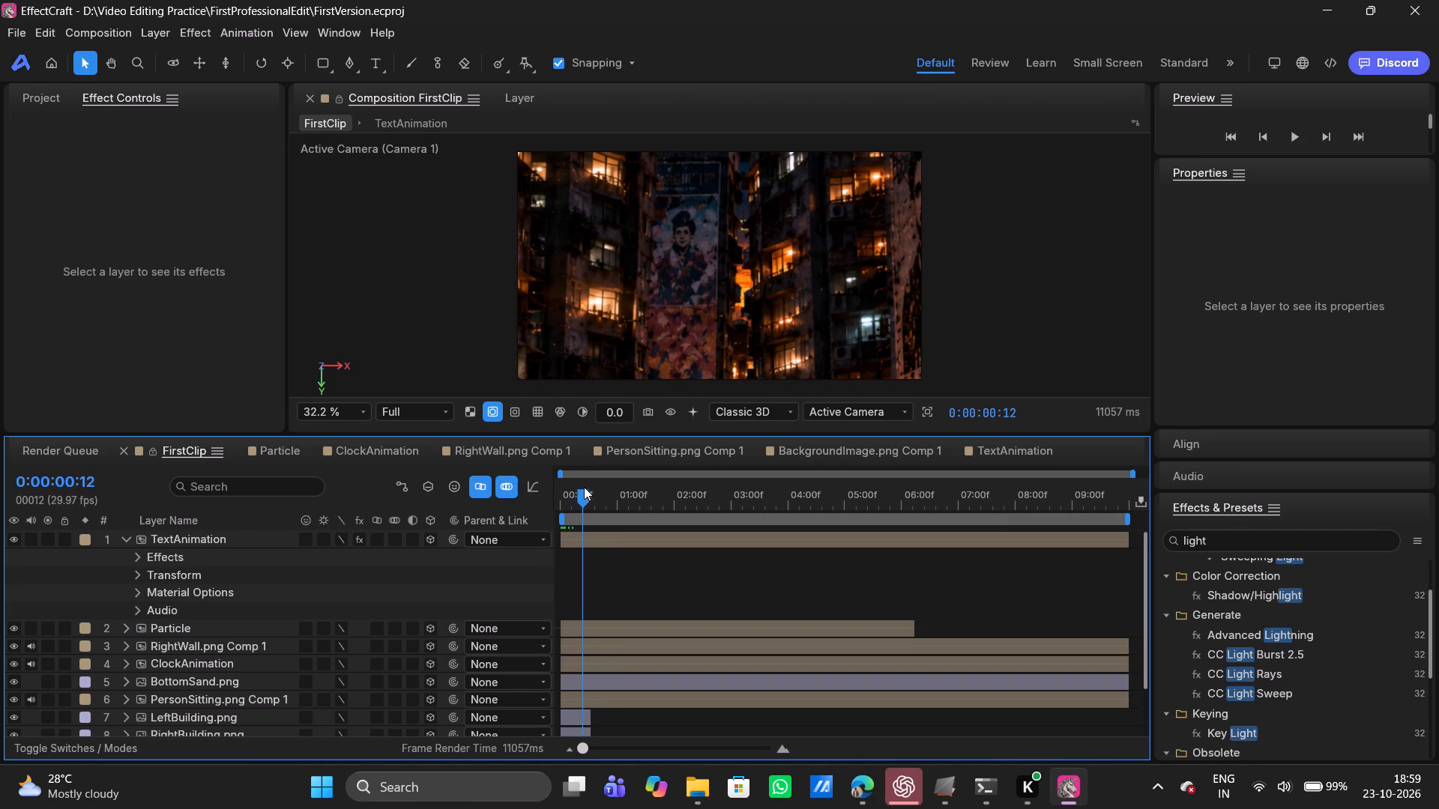
{"action": "left_click_drag", "start_coordinate": [584, 487], "coordinate": [622, 475]}
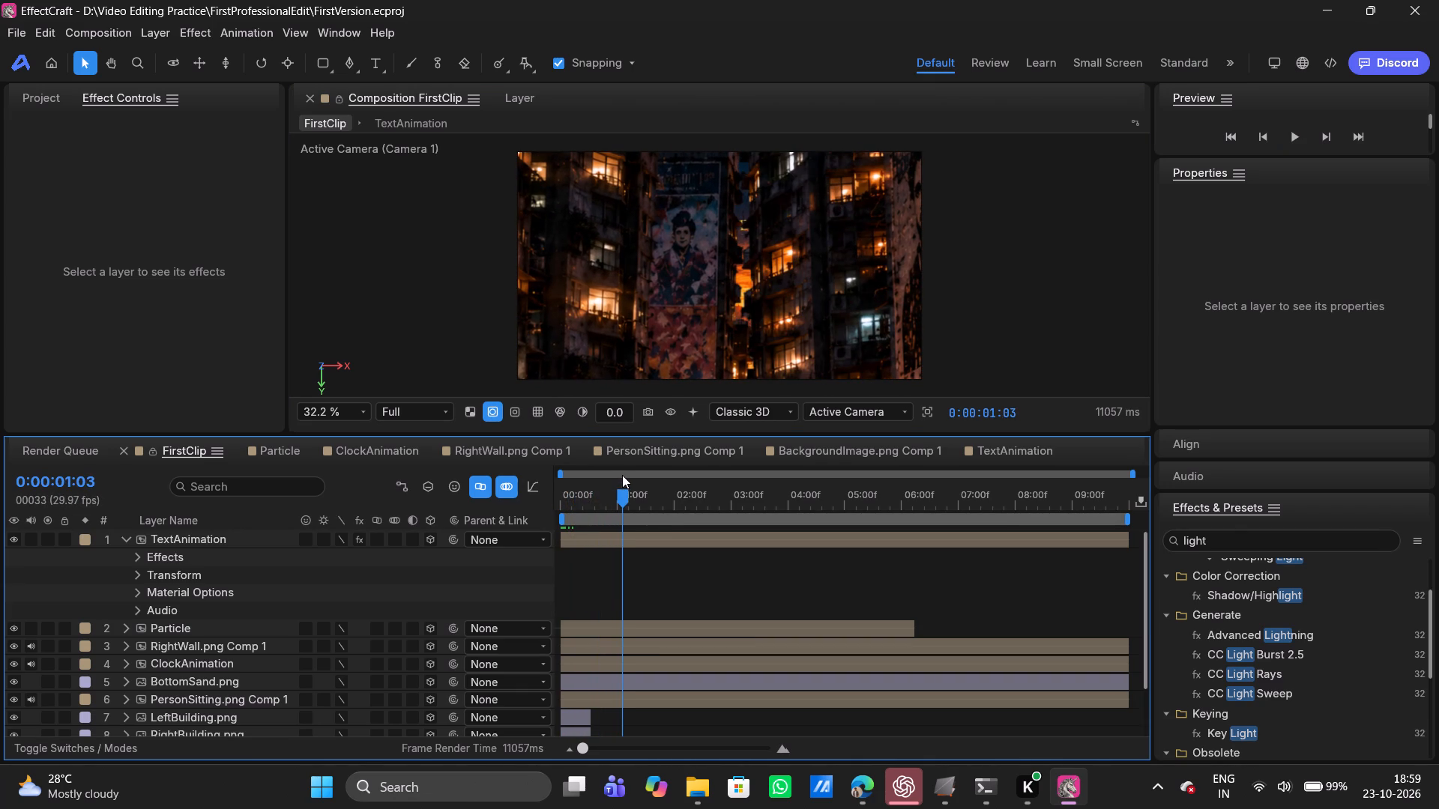
Hide the TextAnimation, LeftBuilding.png, RightBuilding.png and PersonSitting.png Comp 1 layers in FirstClip, with the playhead at 0:00:00:00.
{"action": "left_click", "coordinate": [17, 545]}
{"action": "left_click_drag", "start_coordinate": [630, 491], "coordinate": [541, 500]}
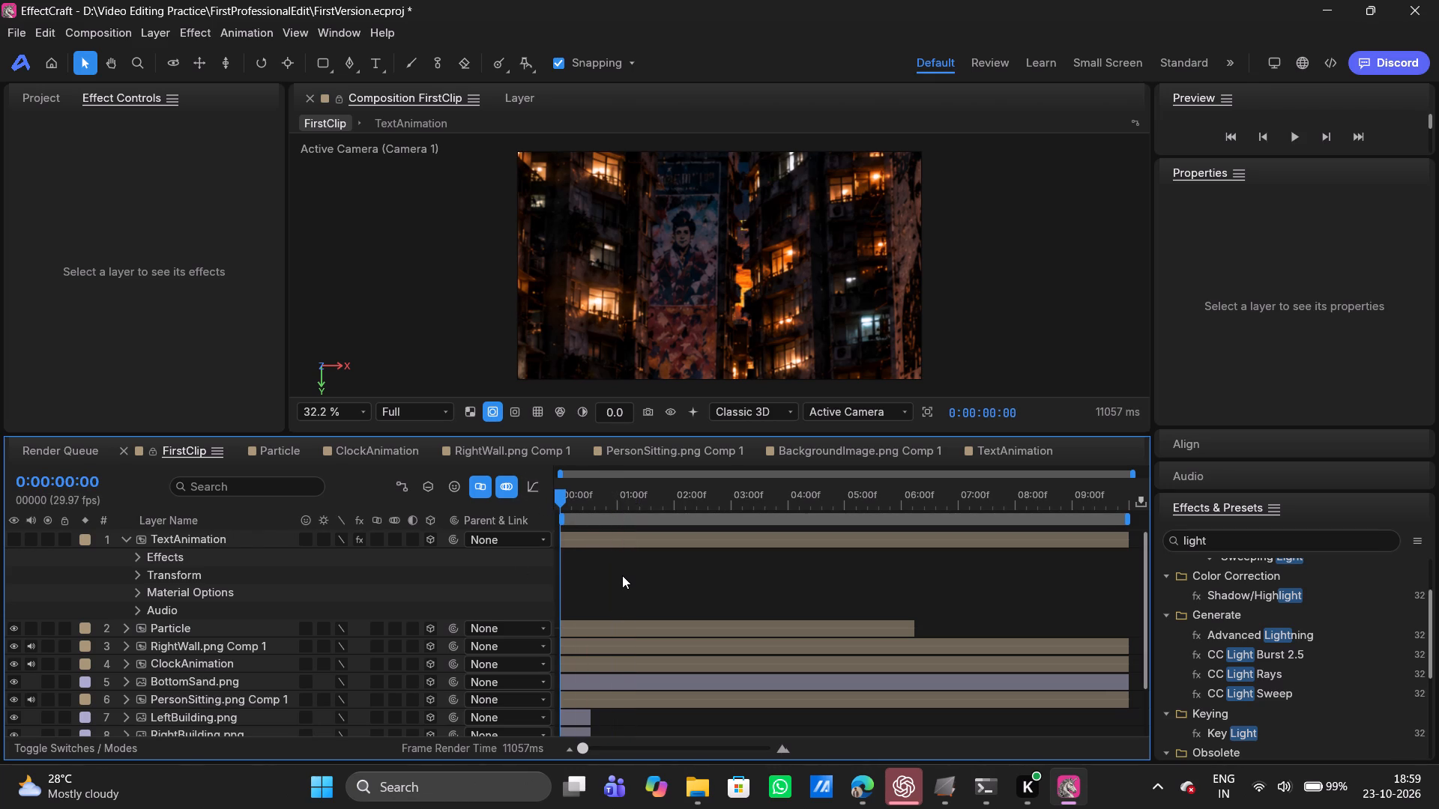
{"action": "scroll", "coordinate": [622, 575], "scroll_direction": "down", "scroll_amount": 1}
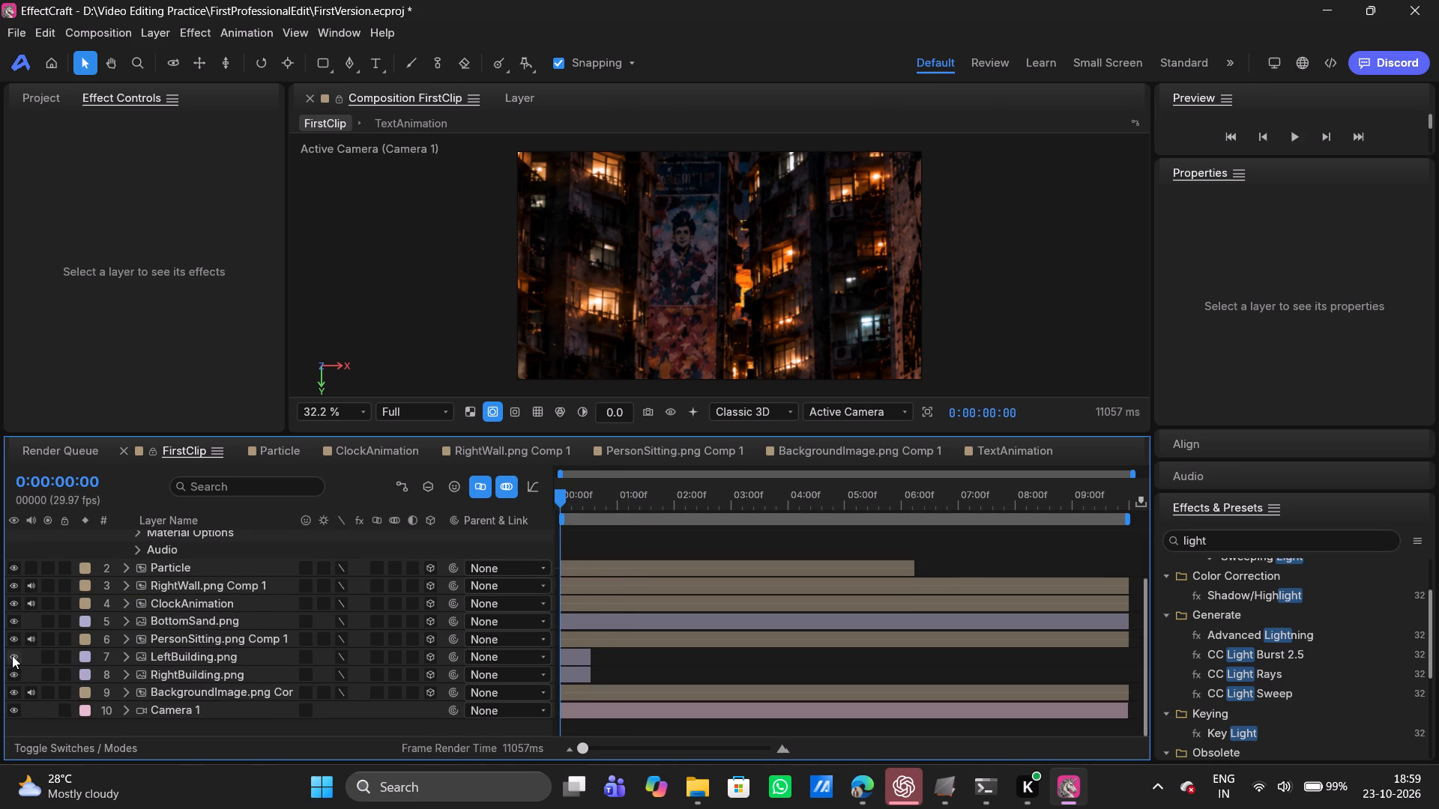
{"action": "left_click", "coordinate": [12, 655]}
{"action": "left_click", "coordinate": [13, 677]}
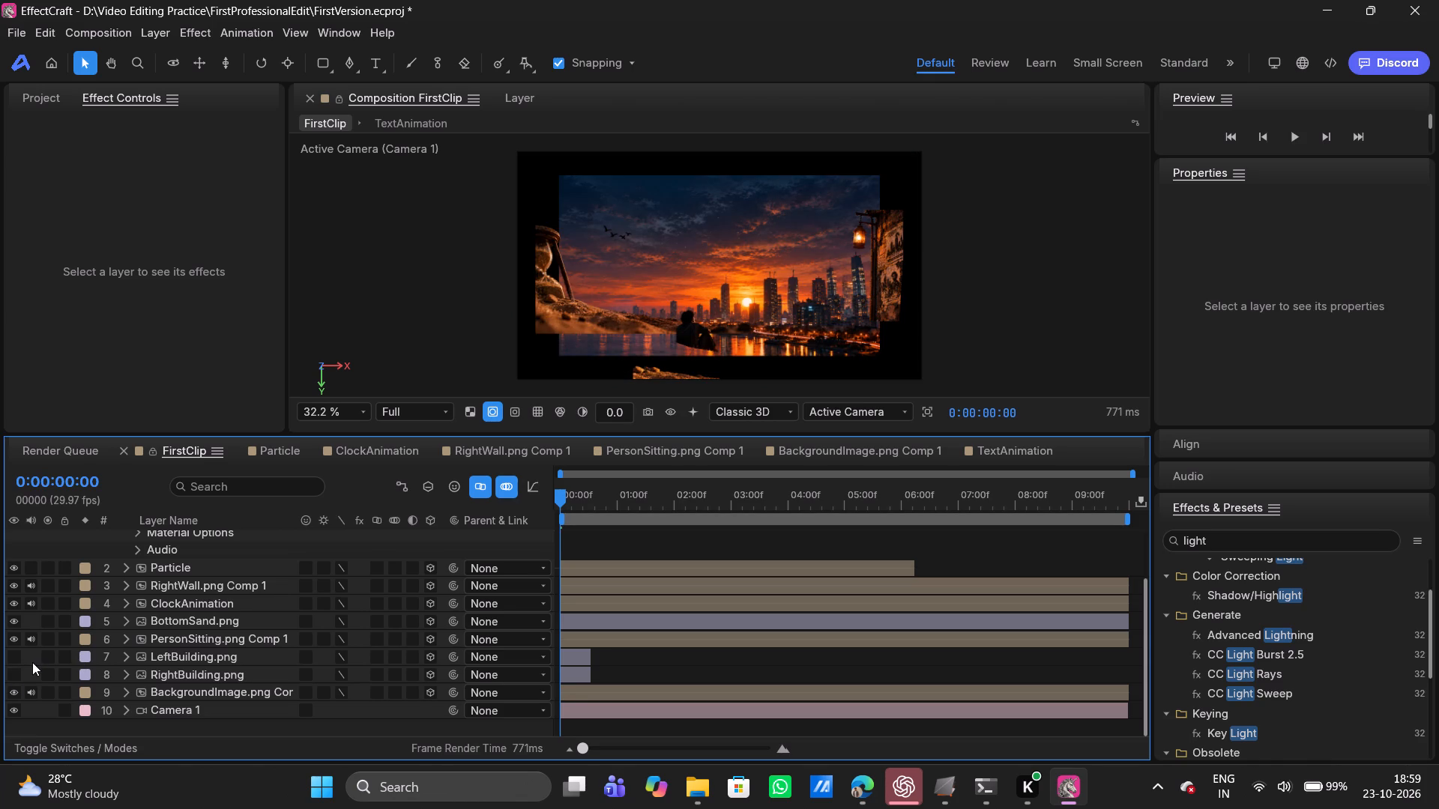
{"action": "scroll", "coordinate": [25, 664], "scroll_direction": "up", "scroll_amount": 1}
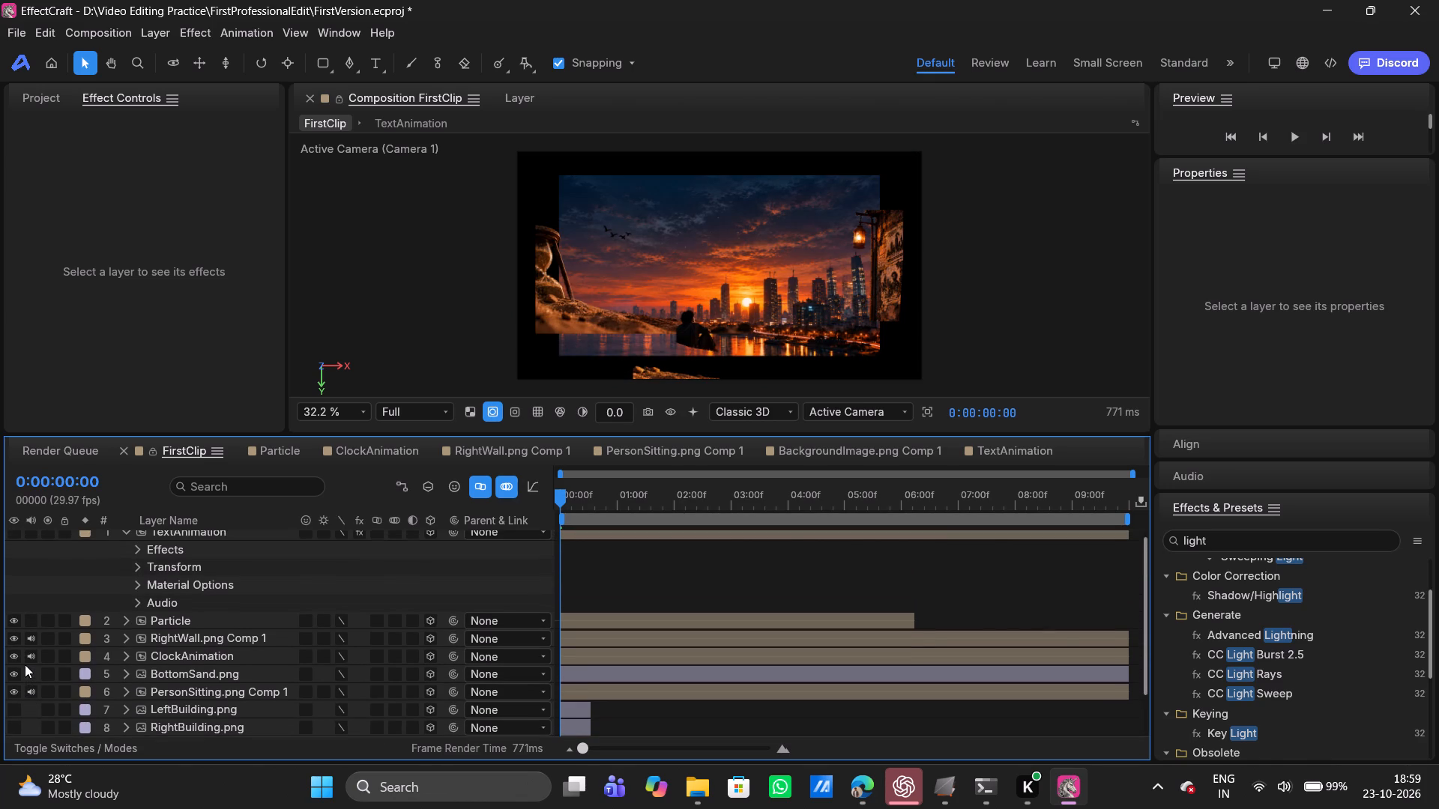
{"action": "left_click", "coordinate": [13, 685]}
Preview FirstClip from its first frame with the hidden layers switched off.
{"action": "scroll", "coordinate": [18, 679], "scroll_direction": "down", "scroll_amount": 1}
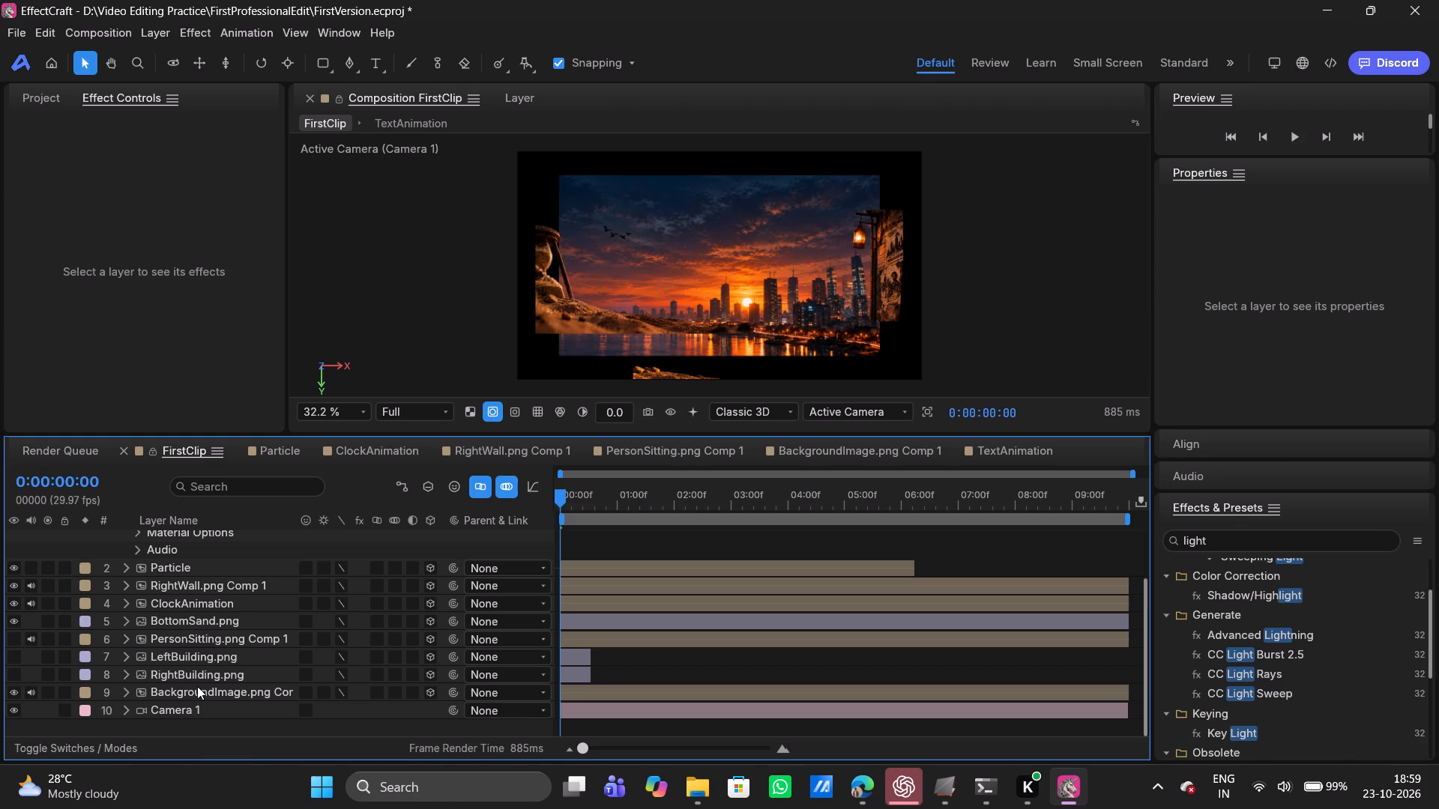
{"action": "scroll", "coordinate": [197, 686], "scroll_direction": "up", "scroll_amount": 2}
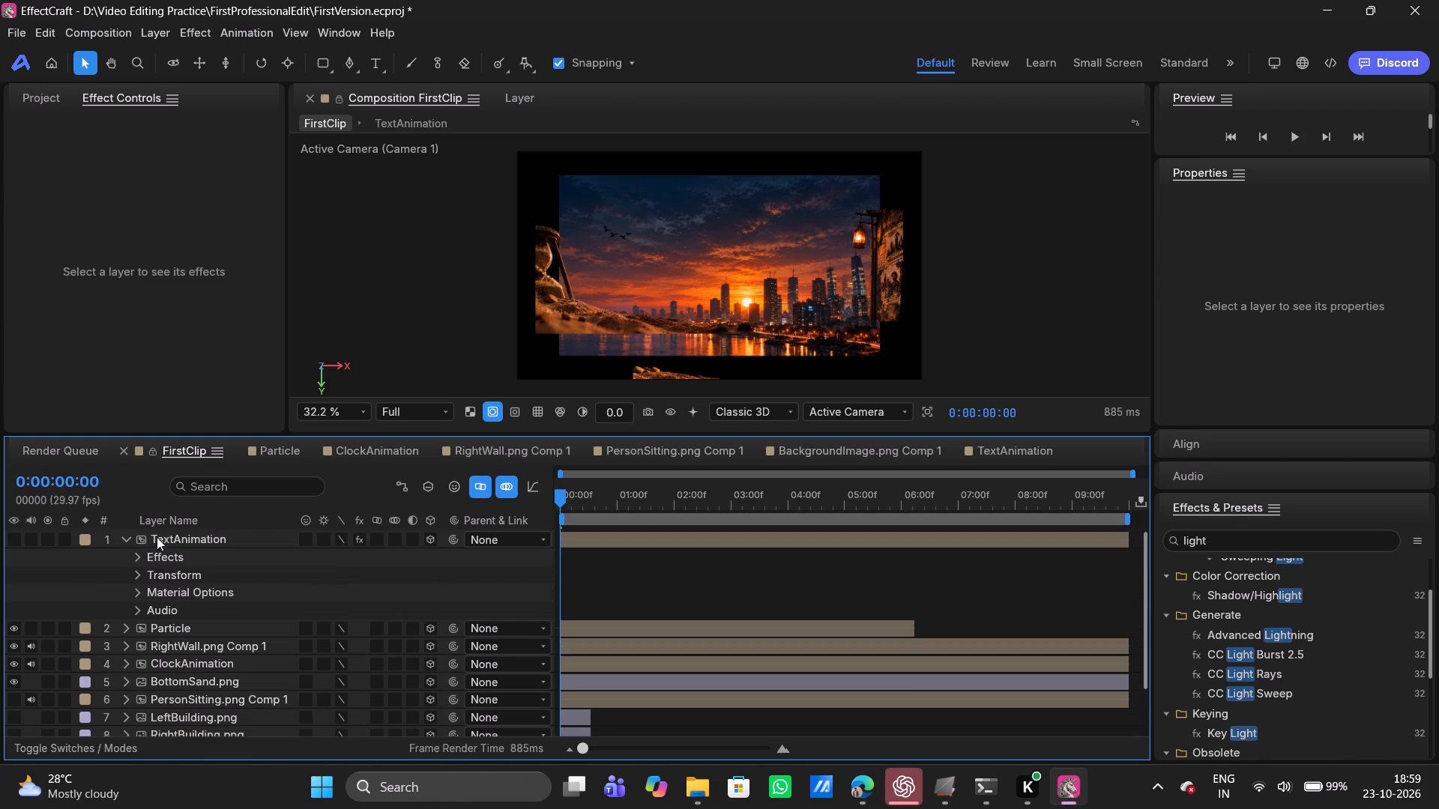
{"action": "key", "text": "space"}
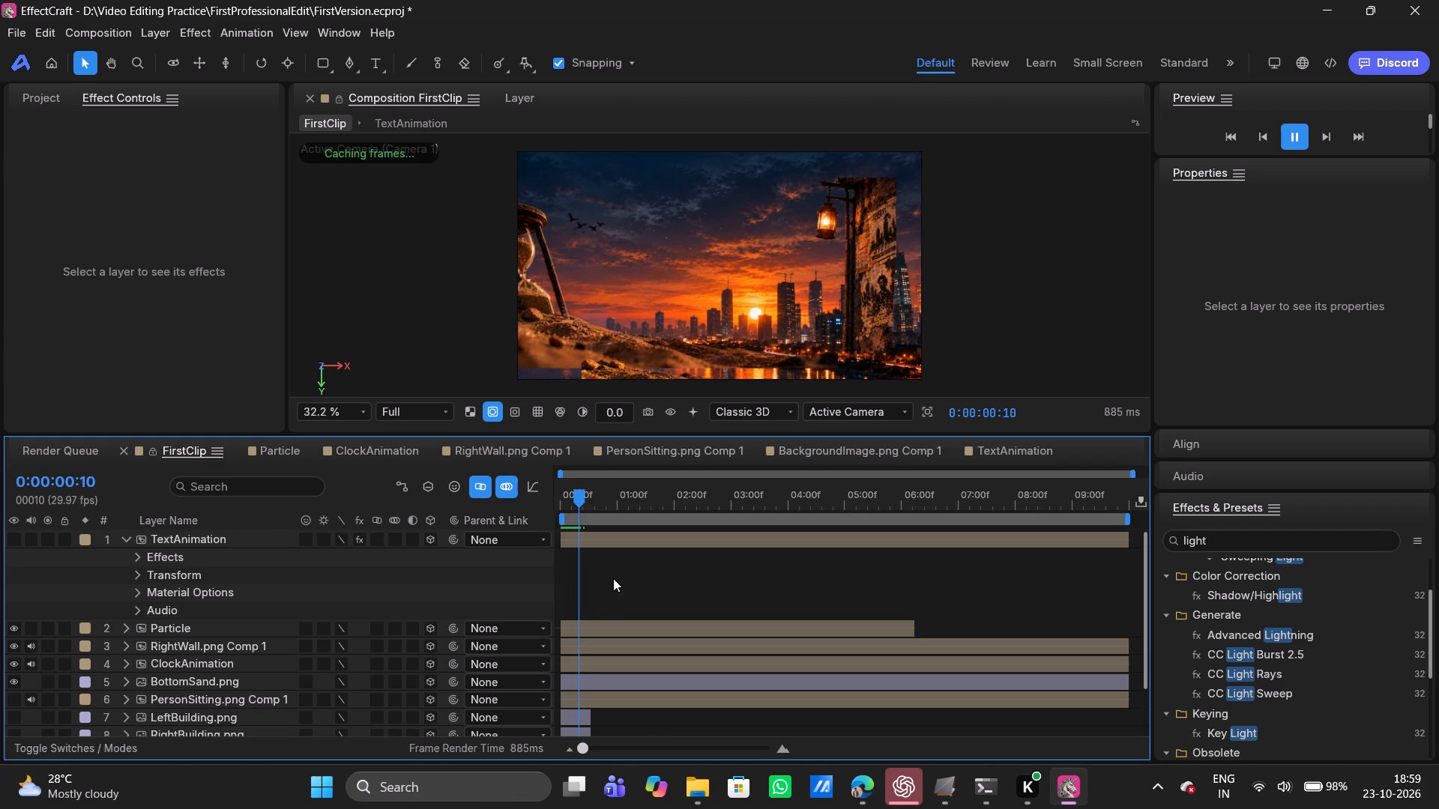
Make the TextAnimation layer visible again and return to frame 0:00:00:00.
{"action": "left_click", "coordinate": [10, 543]}
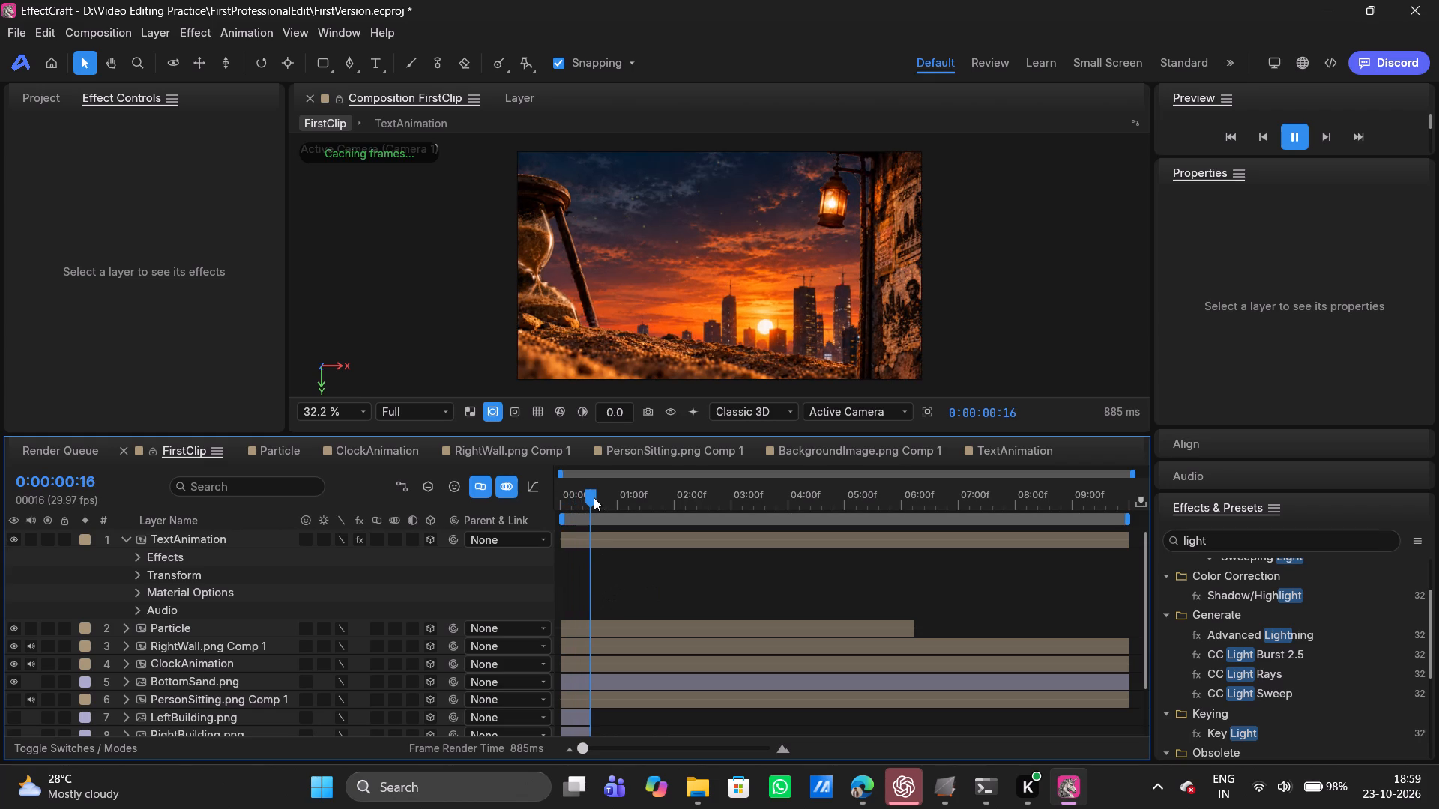
{"action": "left_click_drag", "start_coordinate": [594, 497], "coordinate": [534, 500]}
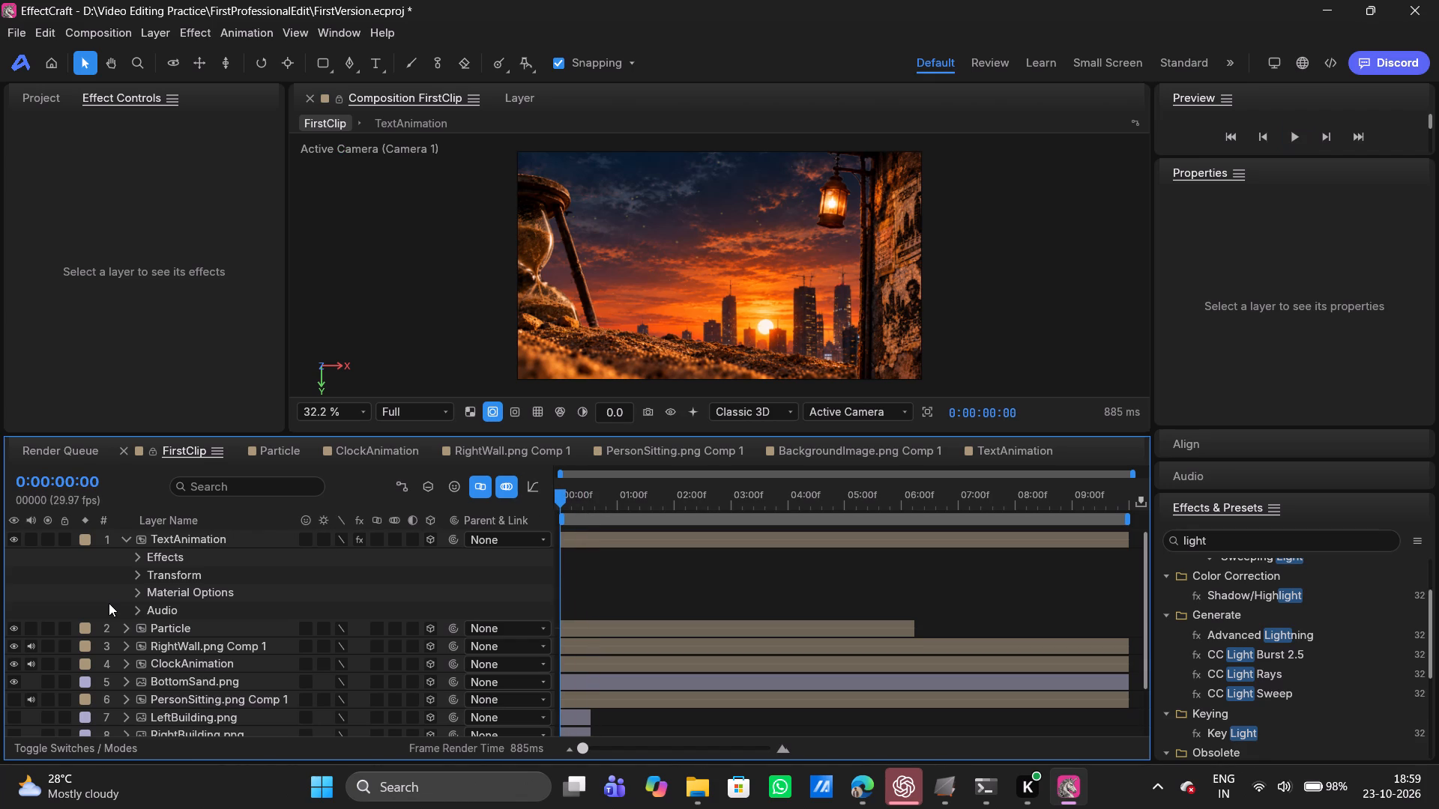
Mute the audio of the RightWall.png Comp 1, ClockAnimation, PersonSitting.png Comp 1 and background image comp layers.
{"action": "scroll", "coordinate": [109, 603], "scroll_direction": "down", "scroll_amount": 2}
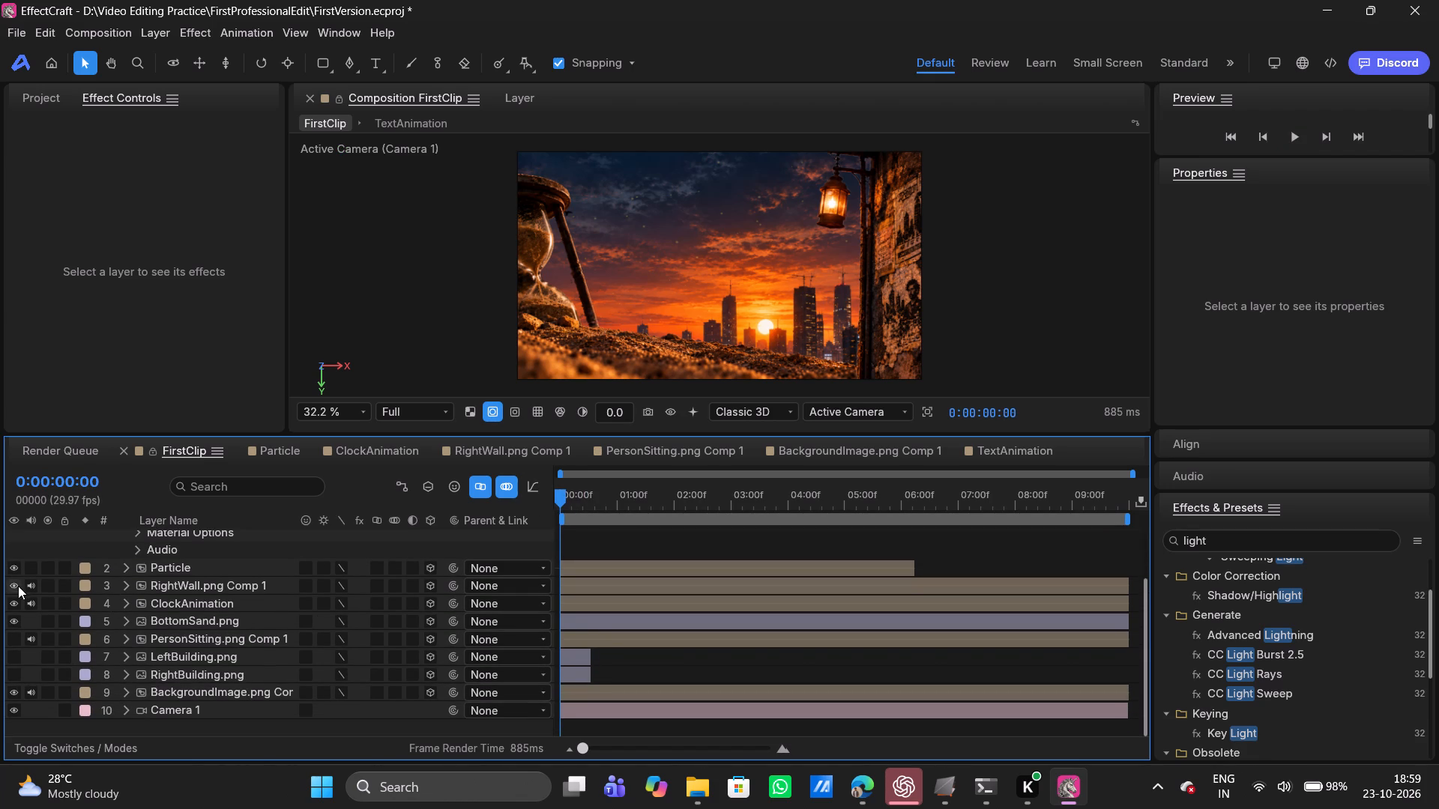
{"action": "left_click", "coordinate": [30, 584]}
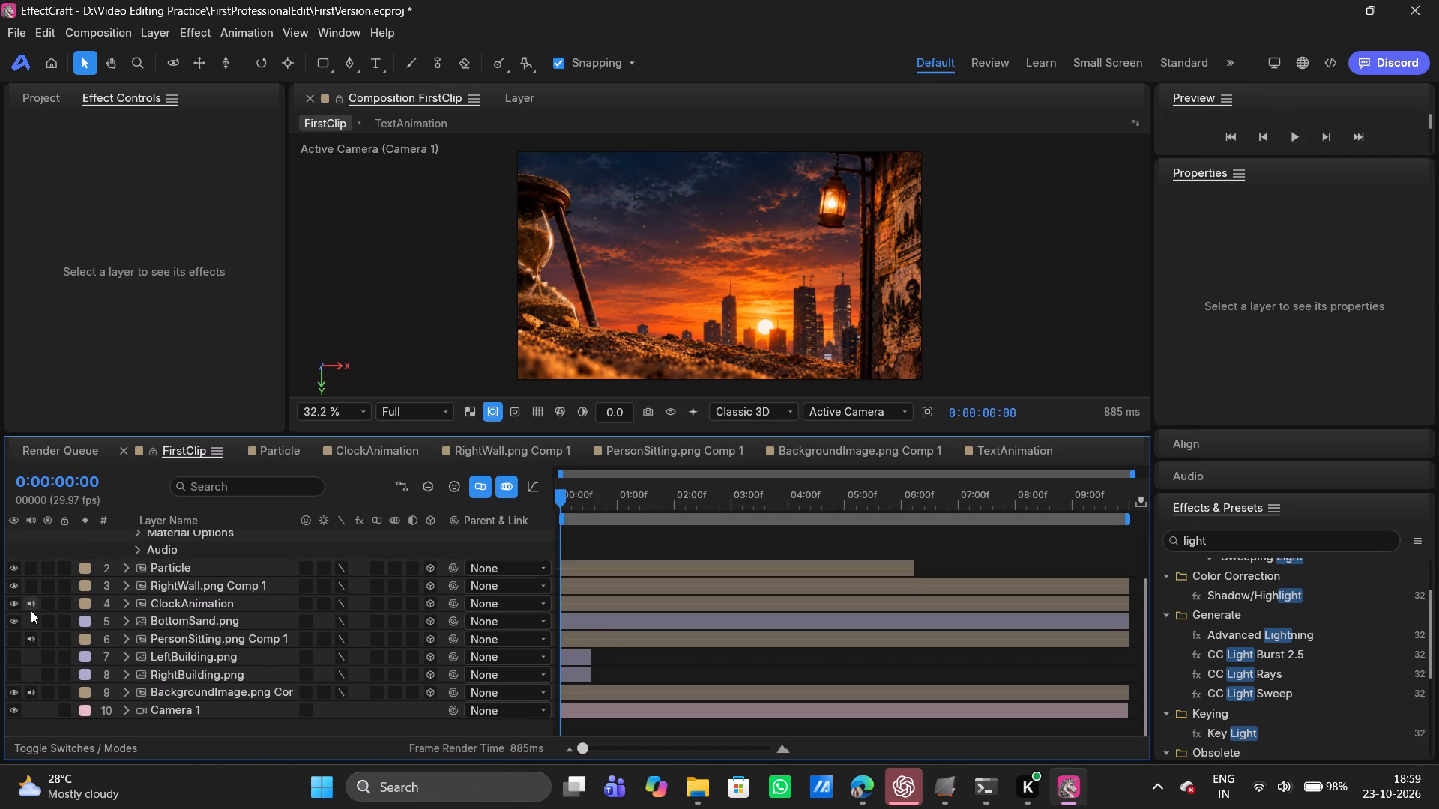
{"action": "left_click", "coordinate": [31, 609]}
{"action": "left_click", "coordinate": [31, 638]}
{"action": "left_click", "coordinate": [31, 694]}
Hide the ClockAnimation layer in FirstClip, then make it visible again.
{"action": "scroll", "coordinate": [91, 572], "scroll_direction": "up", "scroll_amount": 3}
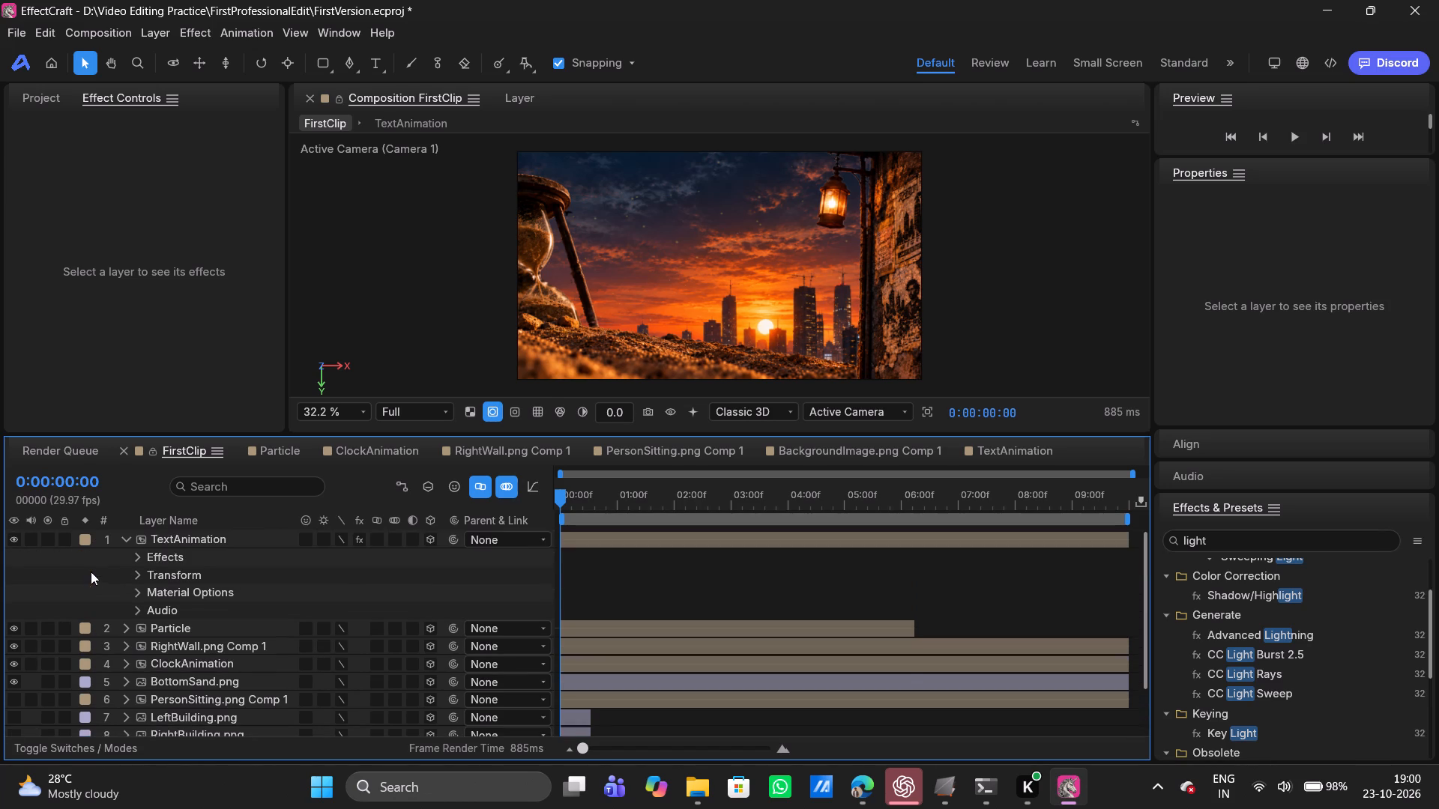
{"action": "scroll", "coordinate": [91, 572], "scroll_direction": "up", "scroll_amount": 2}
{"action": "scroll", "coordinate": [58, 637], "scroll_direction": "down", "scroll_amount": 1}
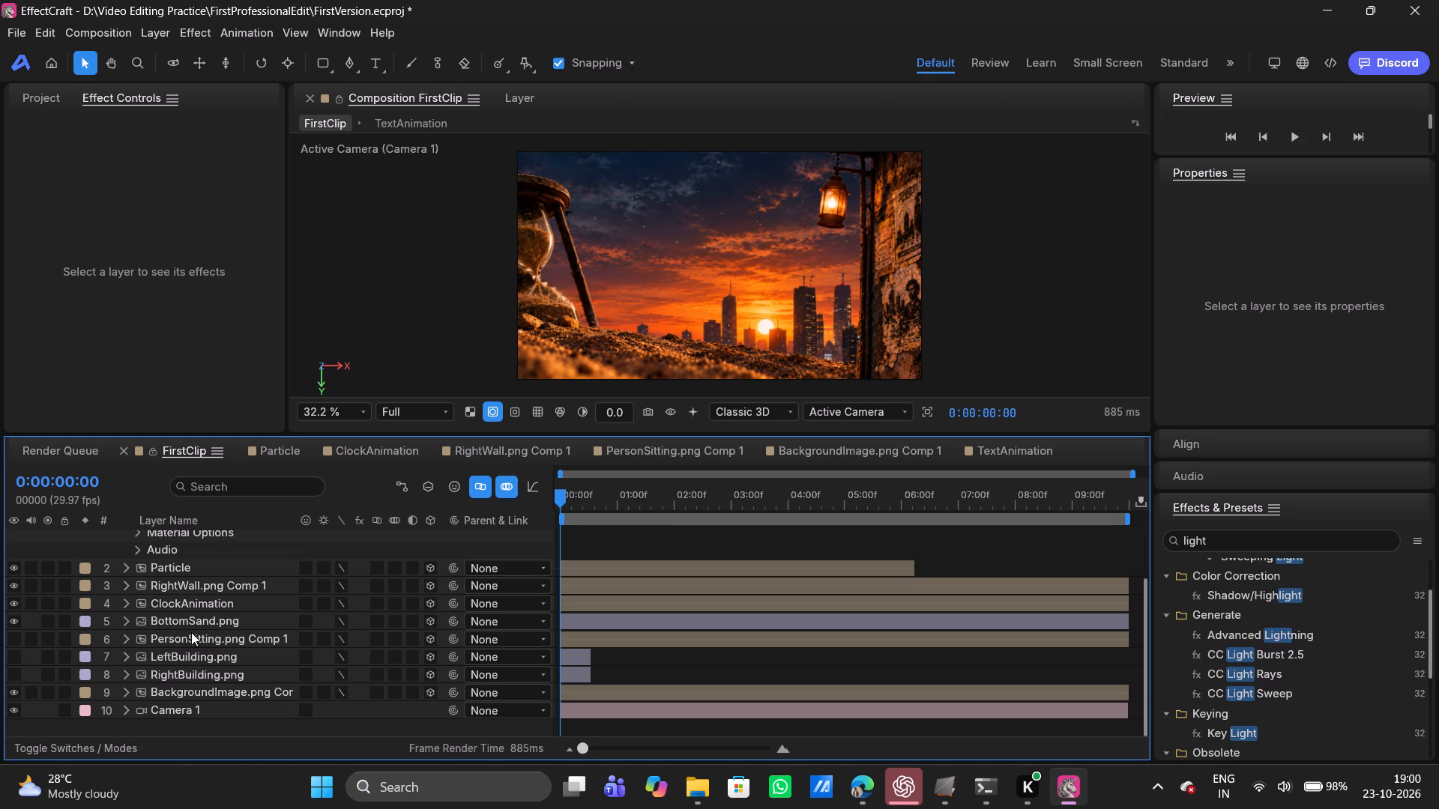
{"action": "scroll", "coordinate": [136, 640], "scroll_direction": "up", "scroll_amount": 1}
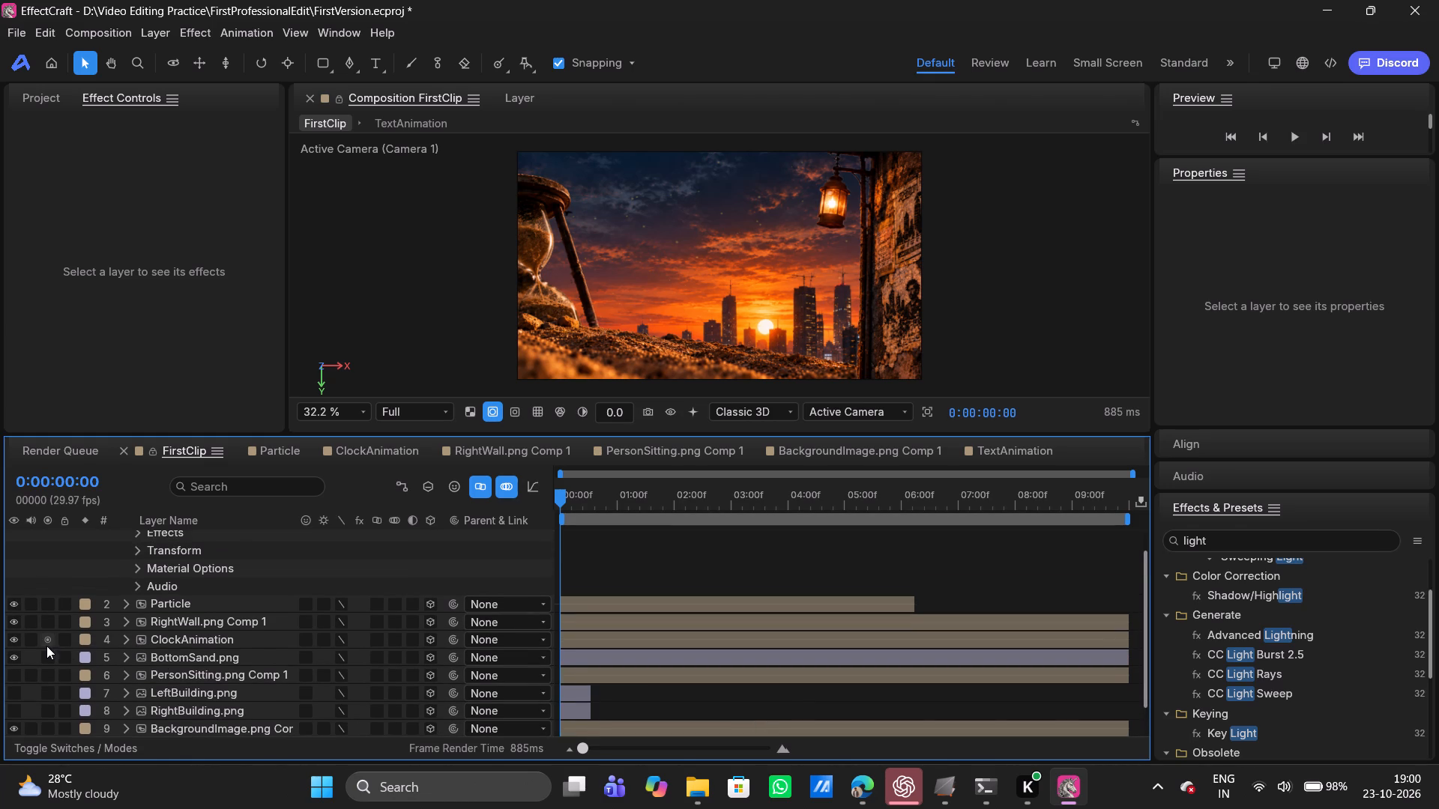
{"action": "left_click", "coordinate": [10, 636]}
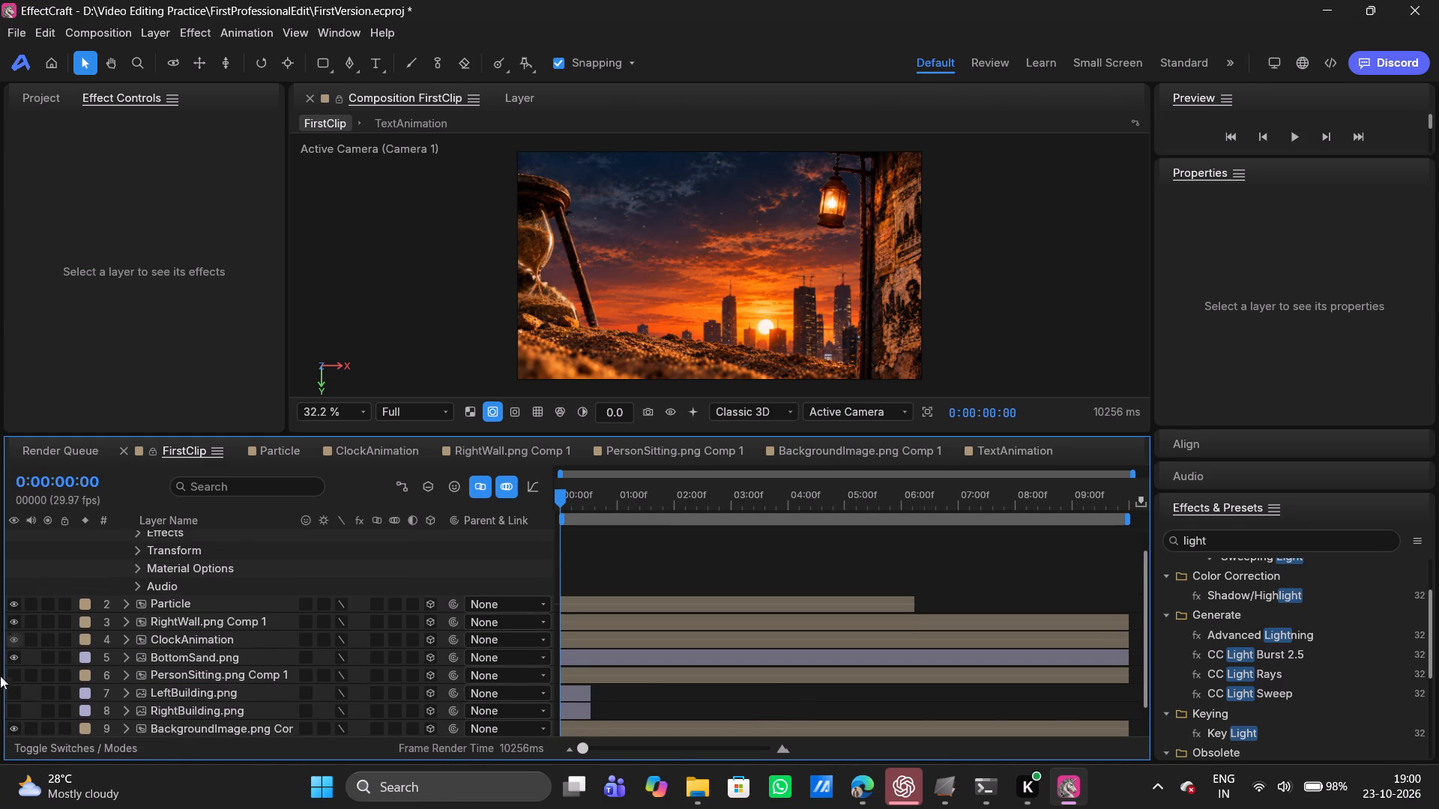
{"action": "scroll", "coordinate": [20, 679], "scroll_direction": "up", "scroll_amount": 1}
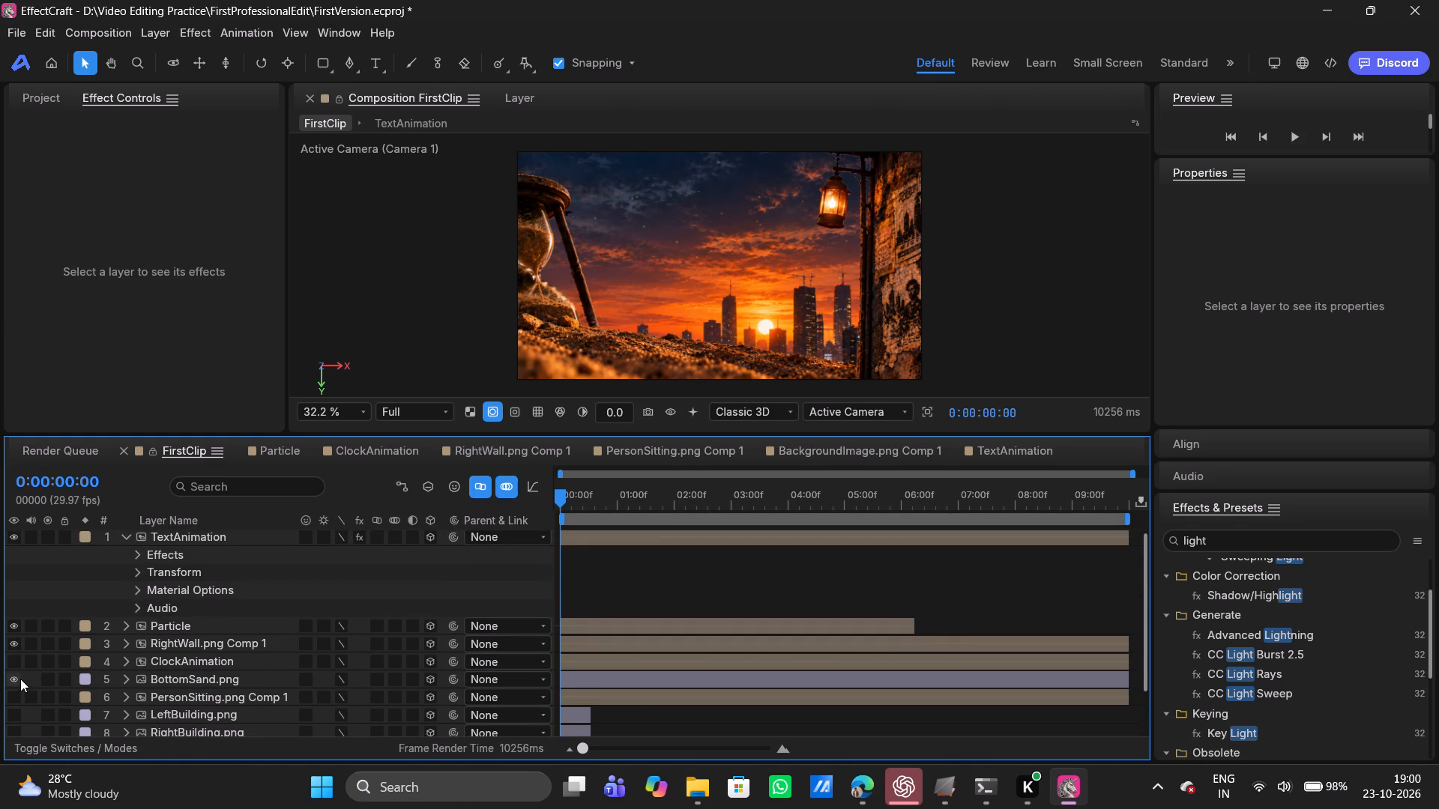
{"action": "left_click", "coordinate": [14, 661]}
In the ClockAnimation composition, delete the hidden SandClock.png, SandClock.png 2 and Solid 5 layers.
{"action": "scroll", "coordinate": [110, 646], "scroll_direction": "up", "scroll_amount": 1}
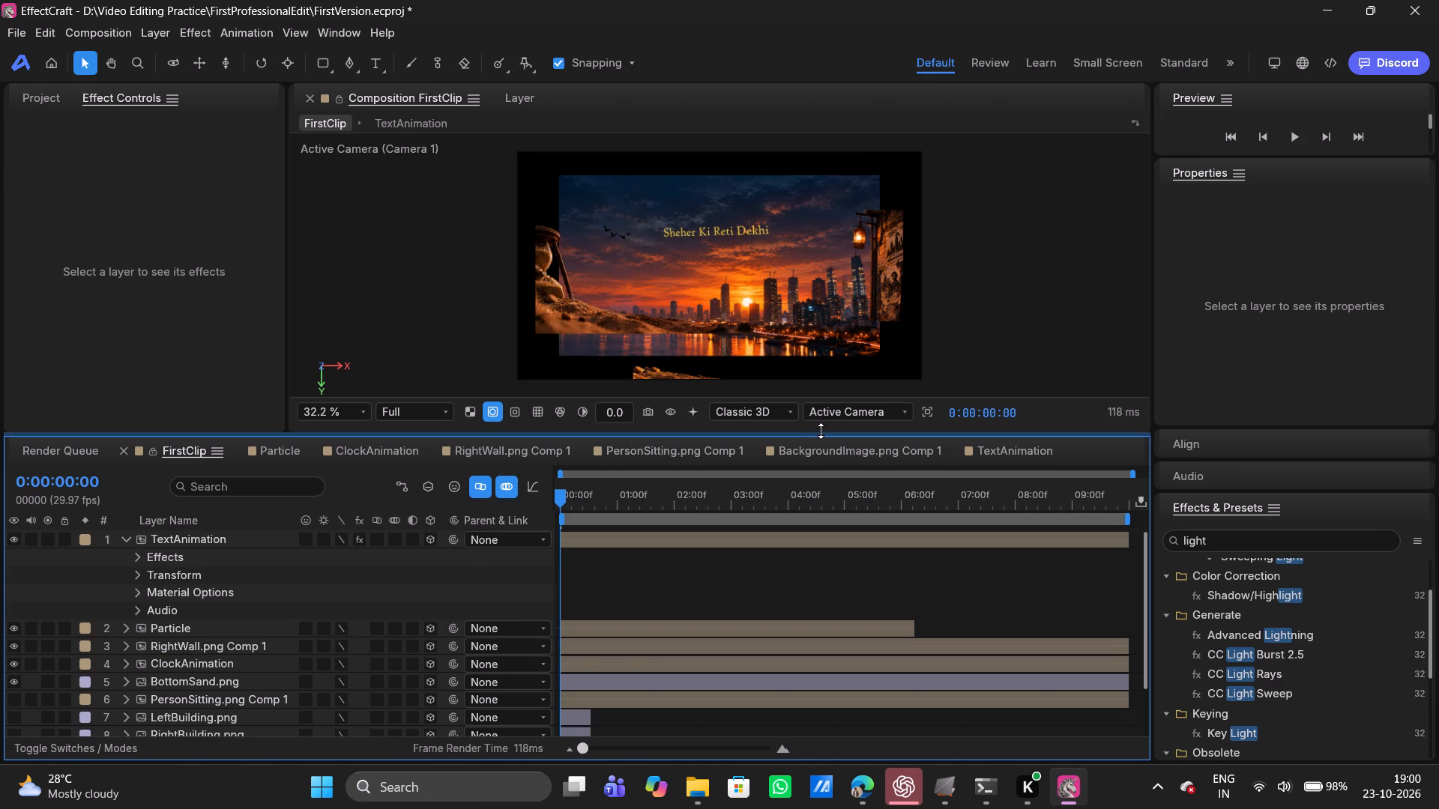
{"action": "left_click", "coordinate": [351, 452]}
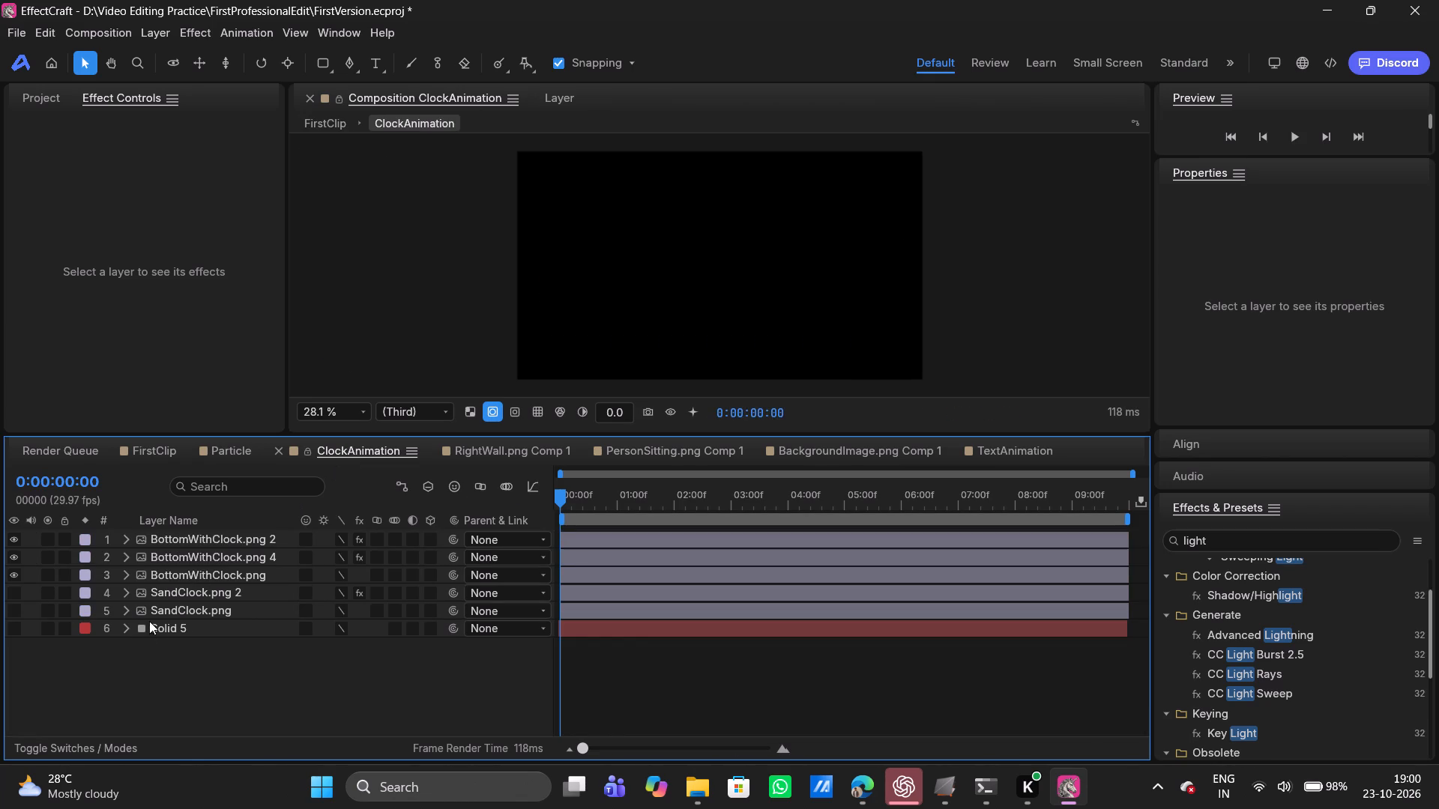
{"action": "left_click", "coordinate": [162, 614]}
{"action": "key", "text": "Delete"}
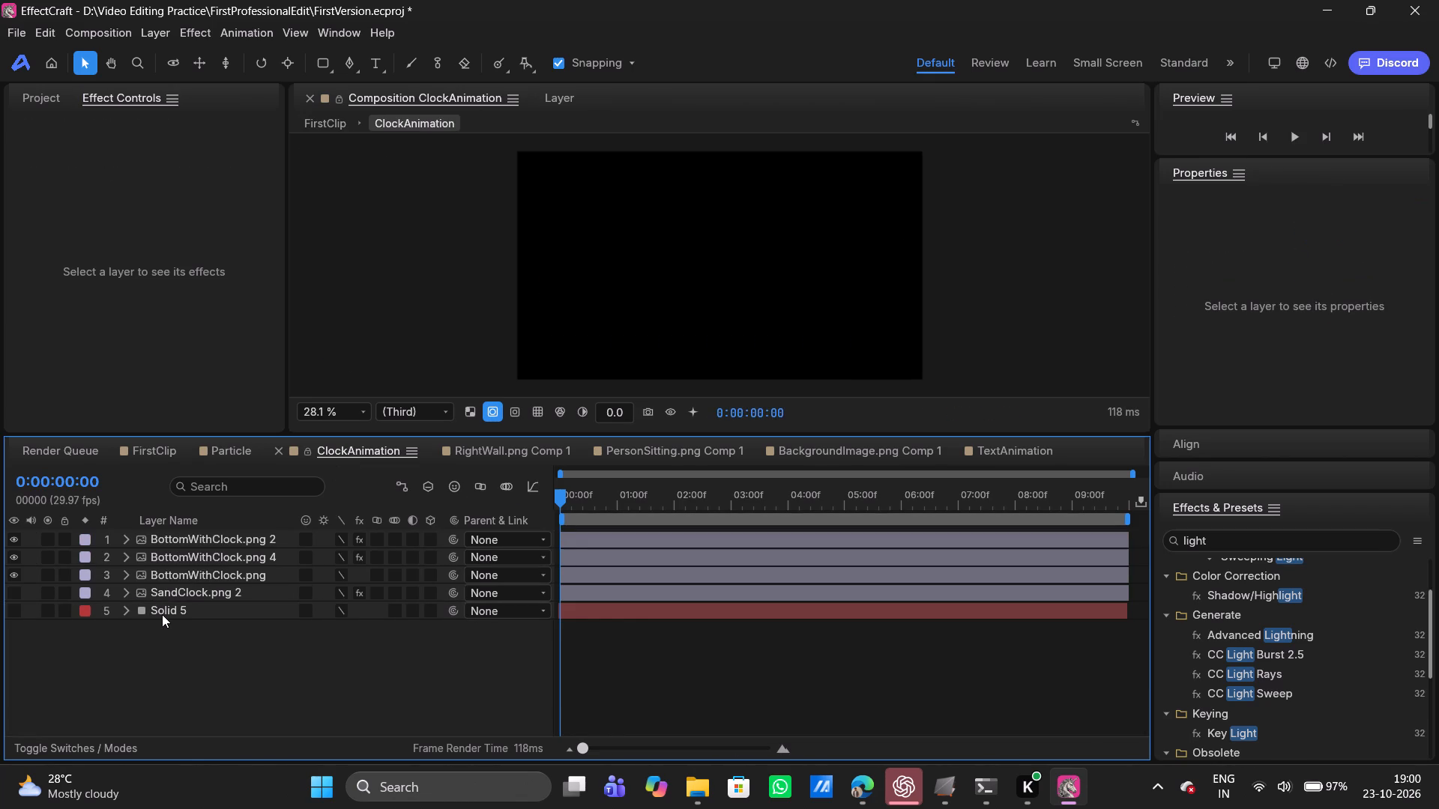
{"action": "left_click", "coordinate": [182, 591]}
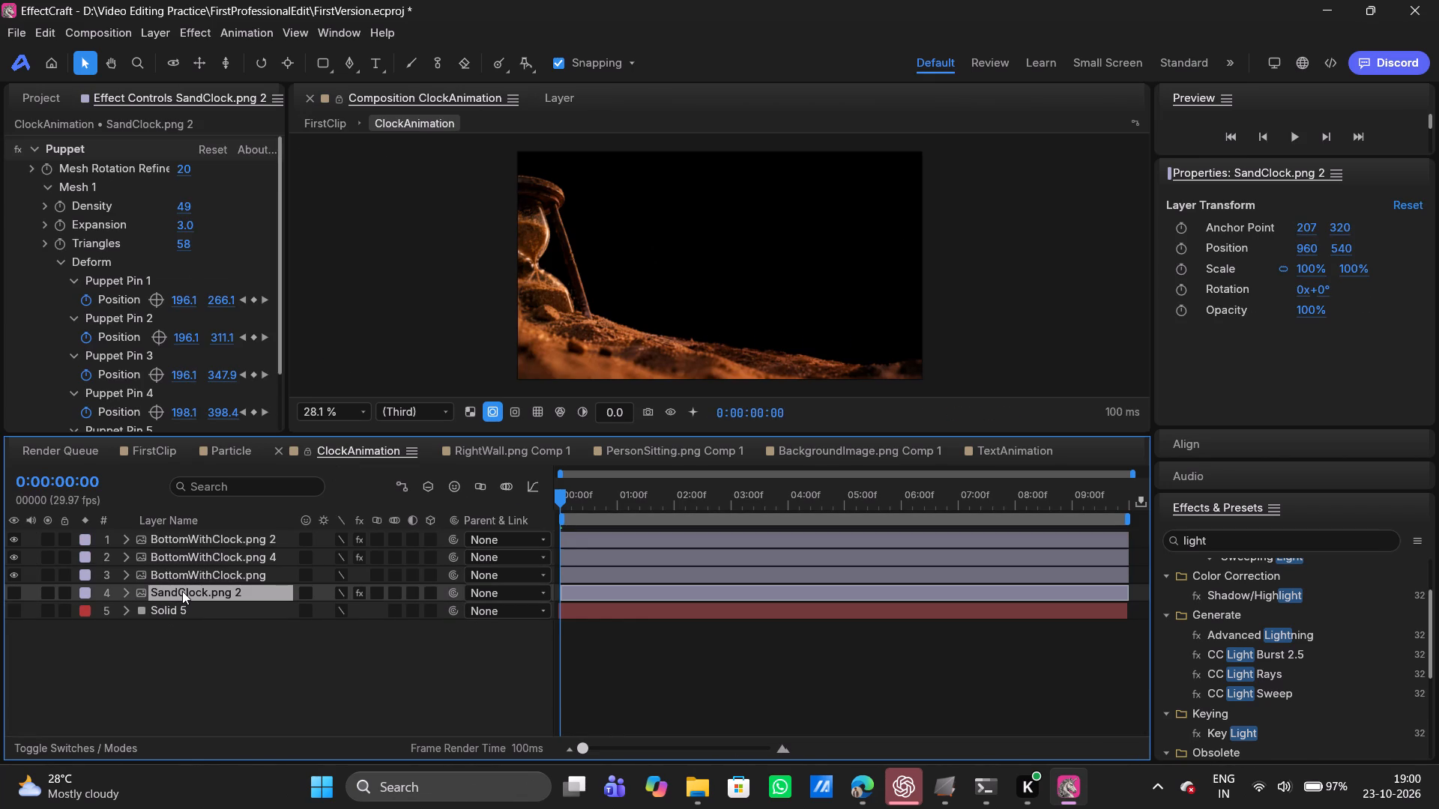
{"action": "key", "text": "Delete"}
{"action": "left_click", "coordinate": [174, 591]}
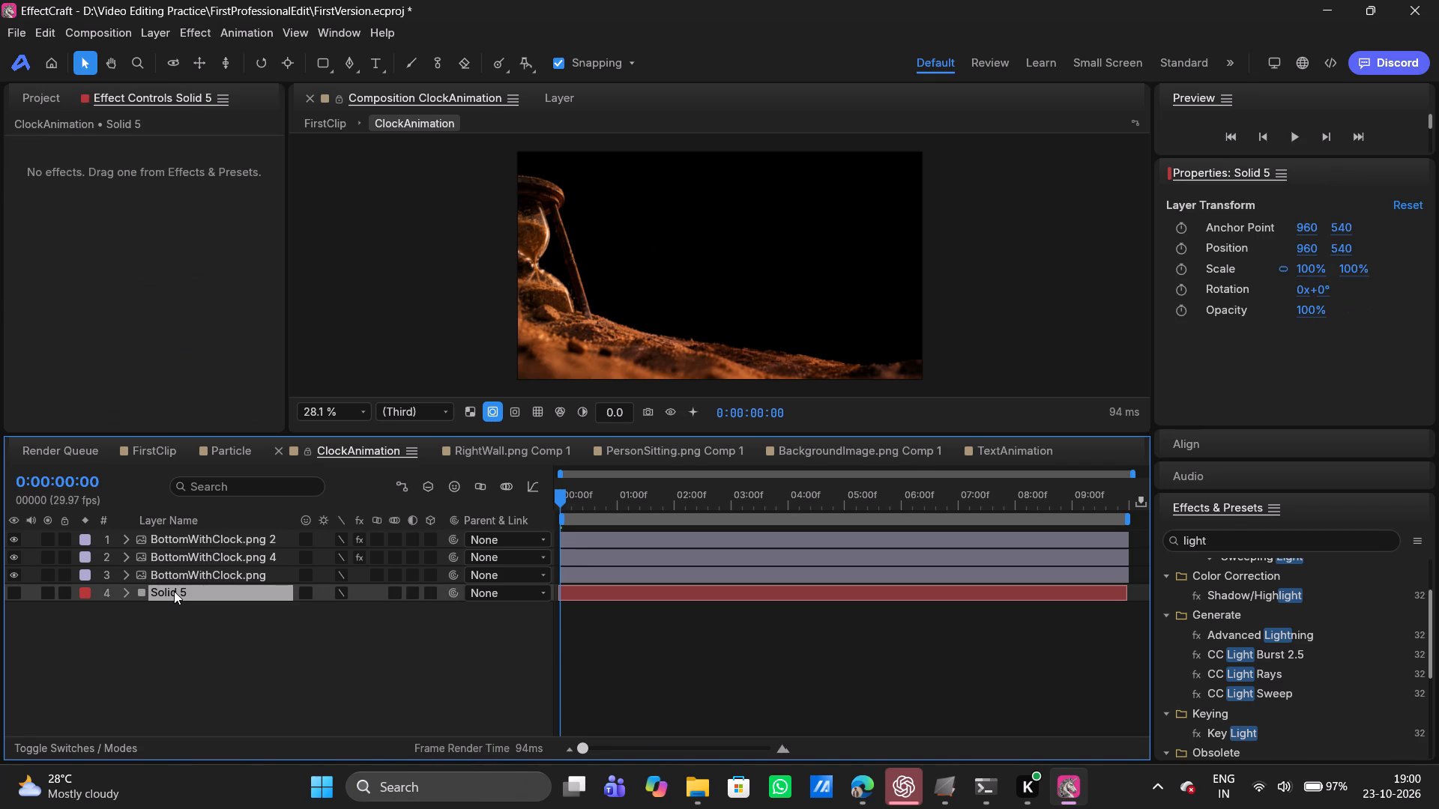
{"action": "key", "text": "Delete"}
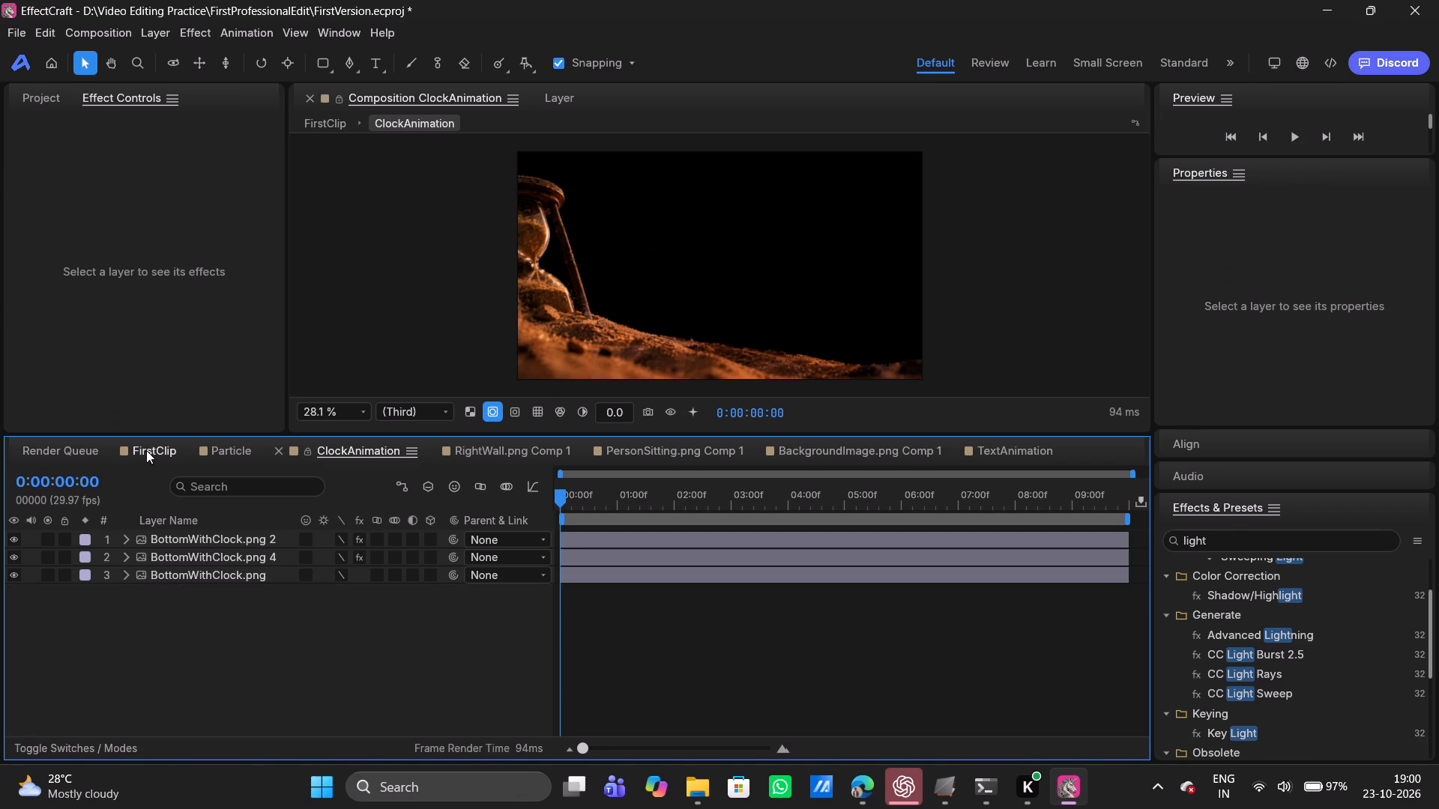
Return to FirstClip, preview it from its first frame, select the Particle layer and stop the playback.
{"action": "left_click", "coordinate": [146, 450]}
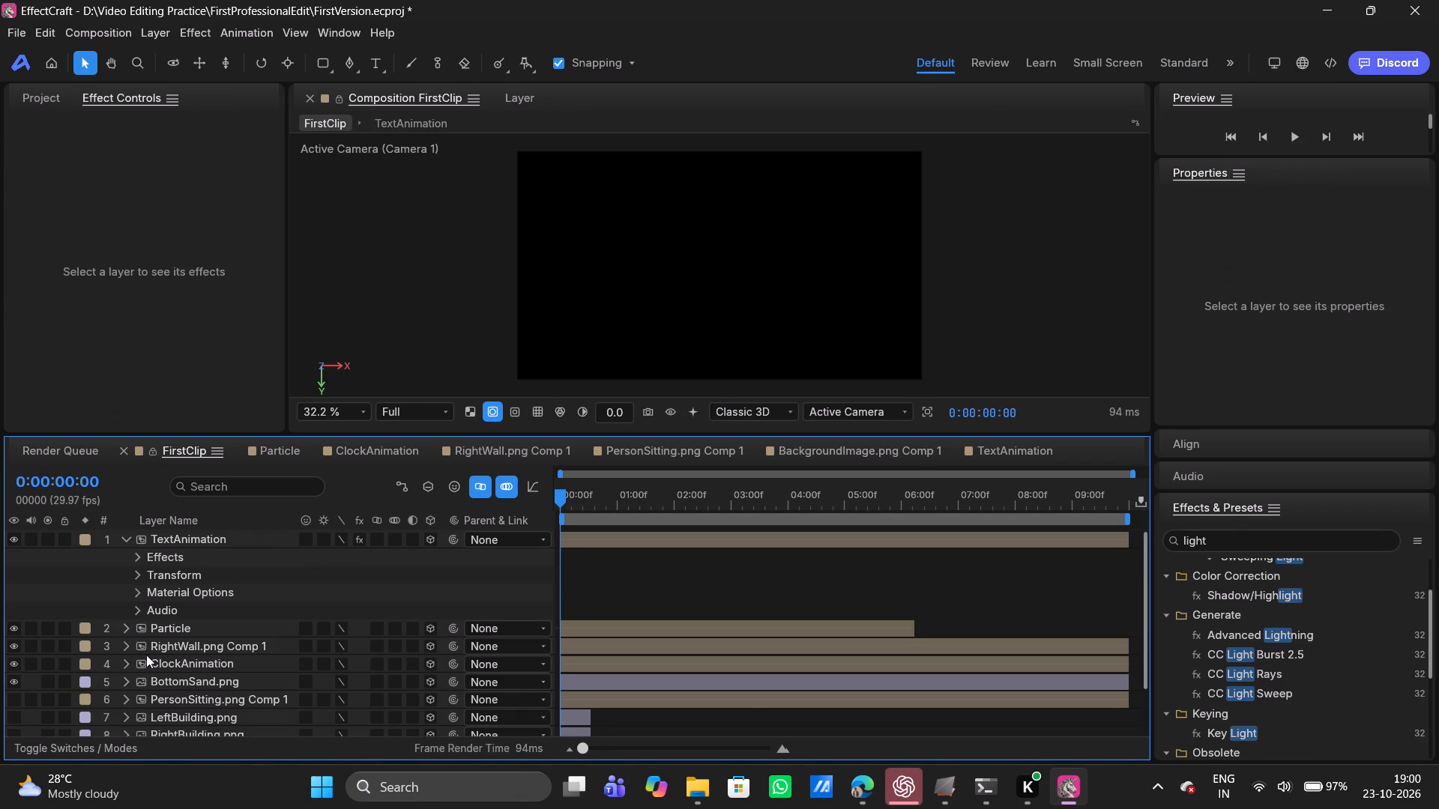
{"action": "scroll", "coordinate": [146, 655], "scroll_direction": "down", "scroll_amount": 1}
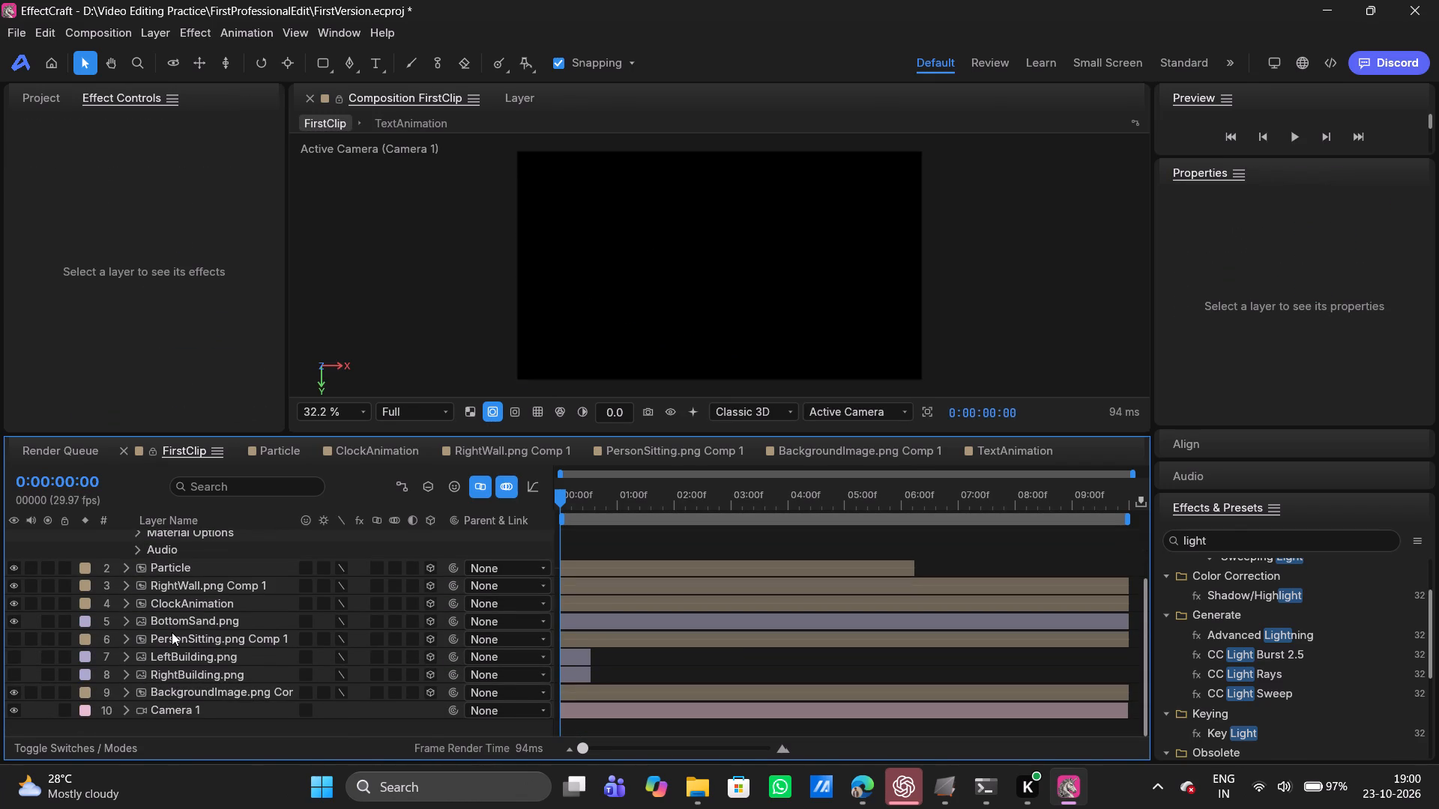
{"action": "scroll", "coordinate": [172, 632], "scroll_direction": "up", "scroll_amount": 1}
{"action": "key", "text": "space"}
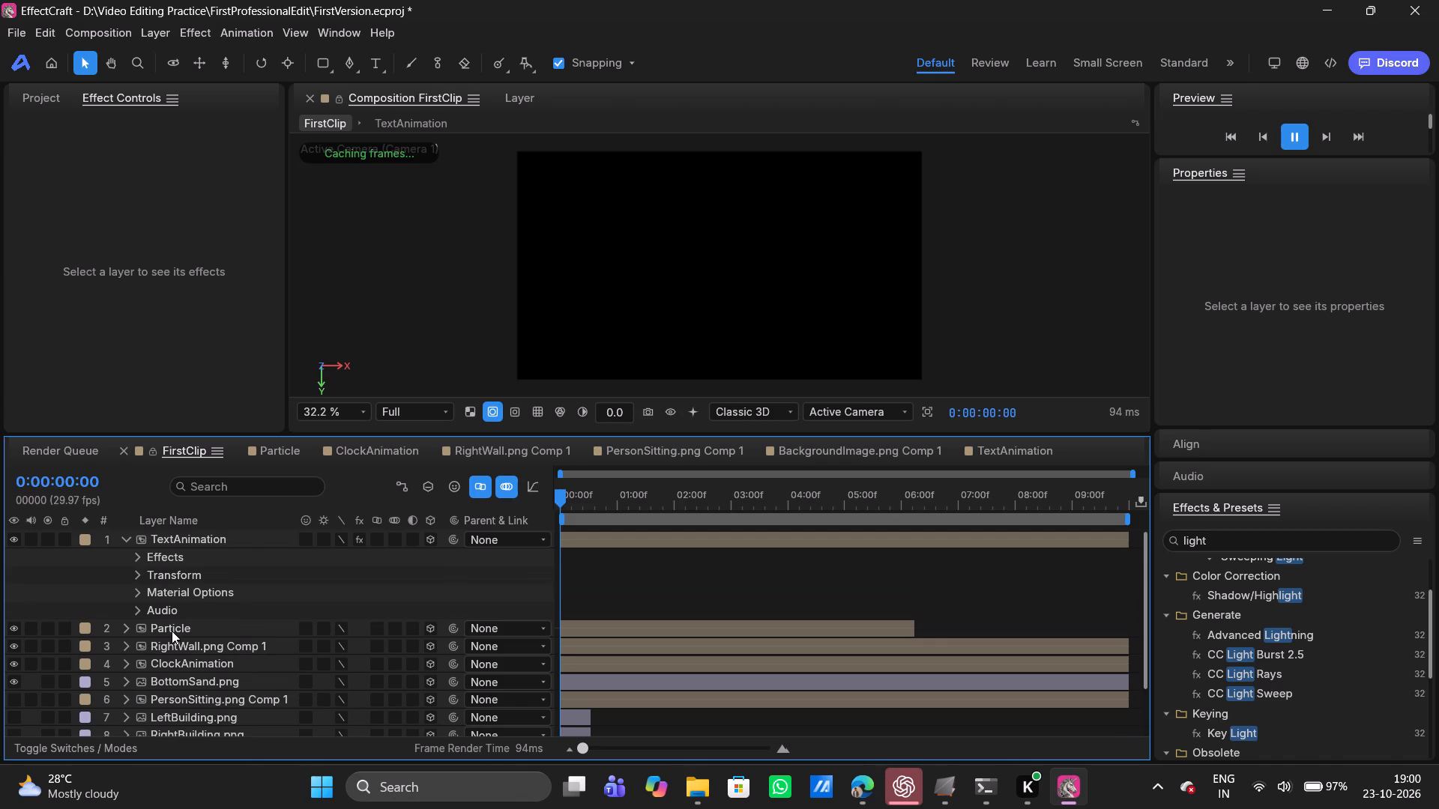
{"action": "left_click", "coordinate": [172, 631]}
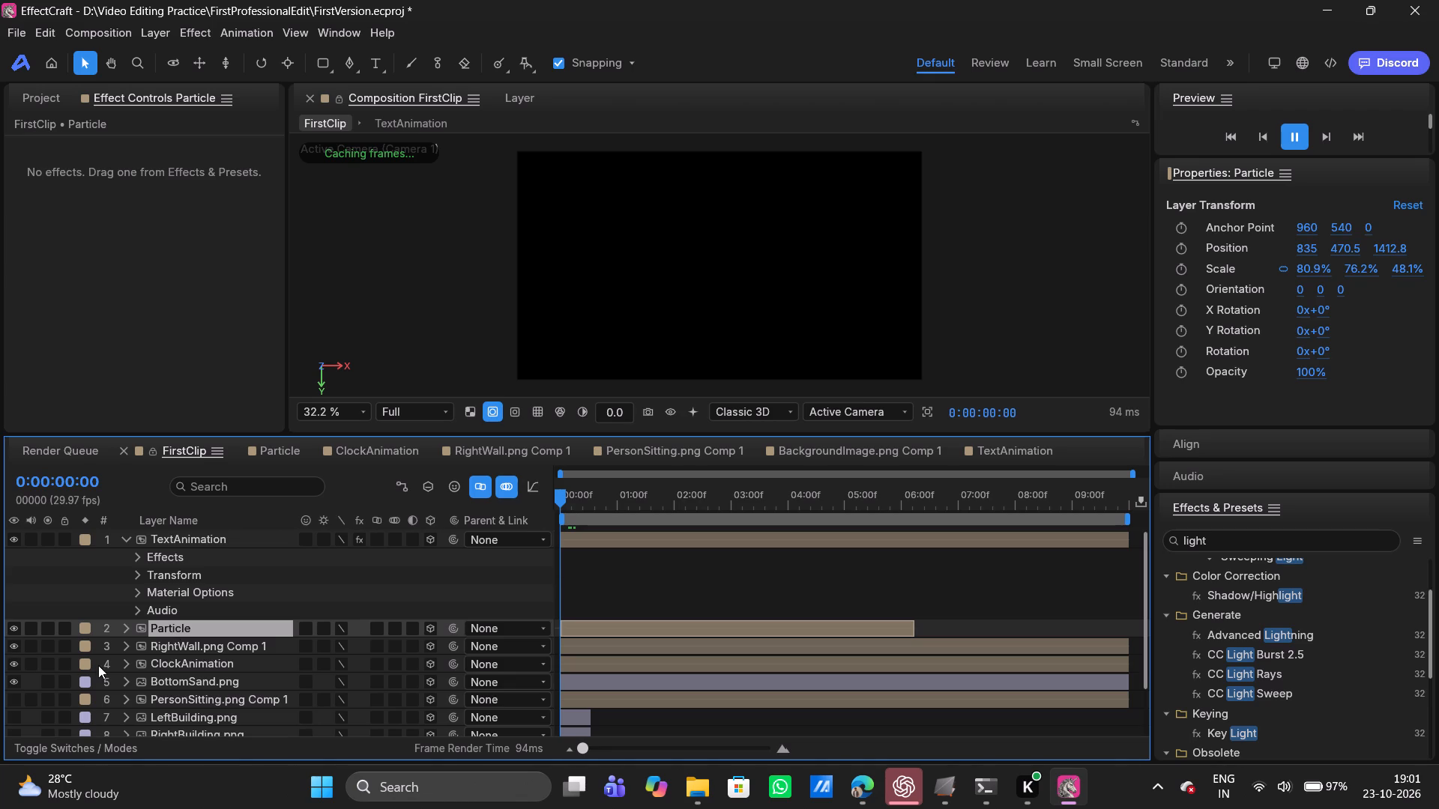
{"action": "key", "text": "space"}
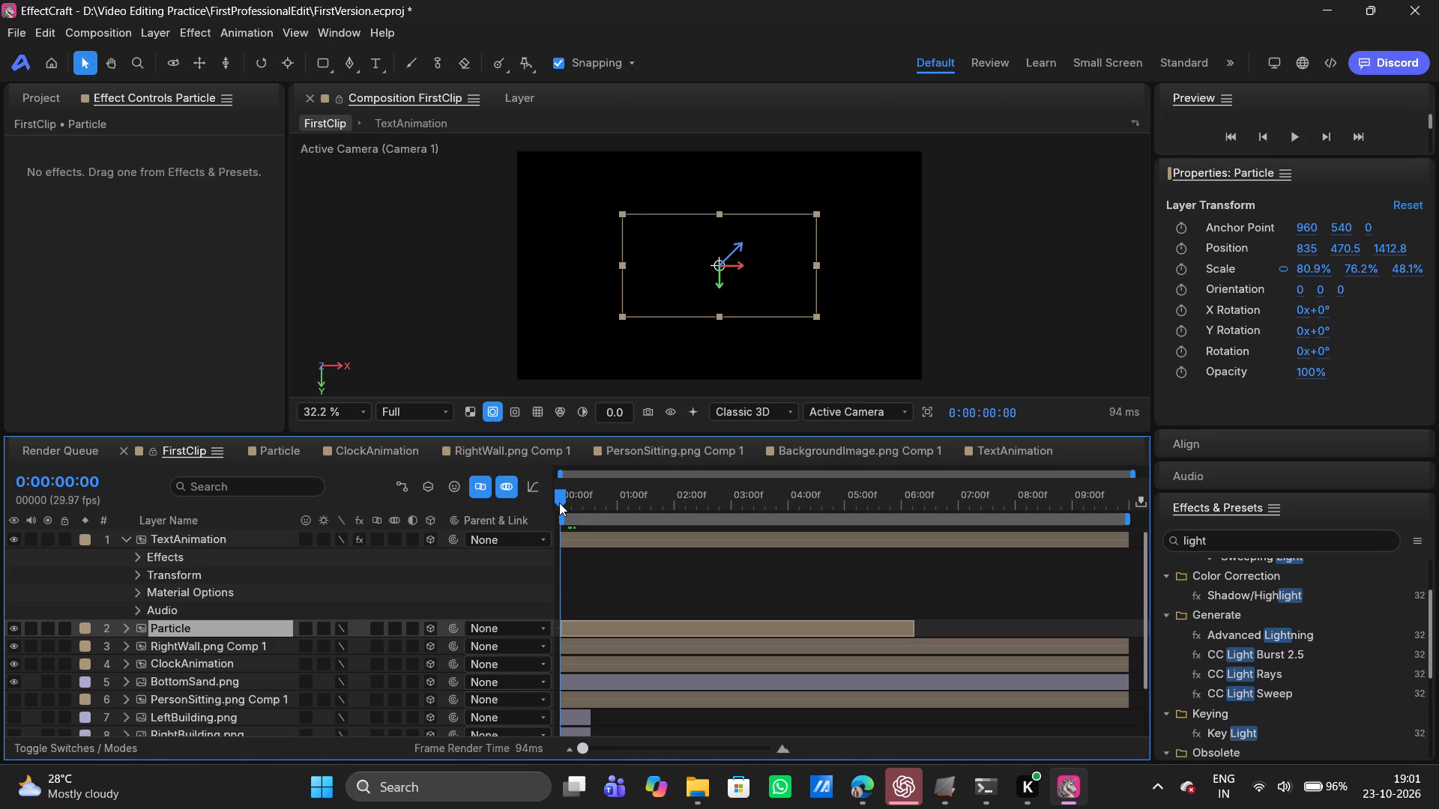
Scrub back and forth through roughly the first 20 frames of FirstClip to check how the title and scene move.
{"action": "key", "text": "space"}
{"action": "left_click_drag", "start_coordinate": [559, 501], "coordinate": [594, 497]}
{"action": "left_click_drag", "start_coordinate": [594, 497], "coordinate": [593, 498]}
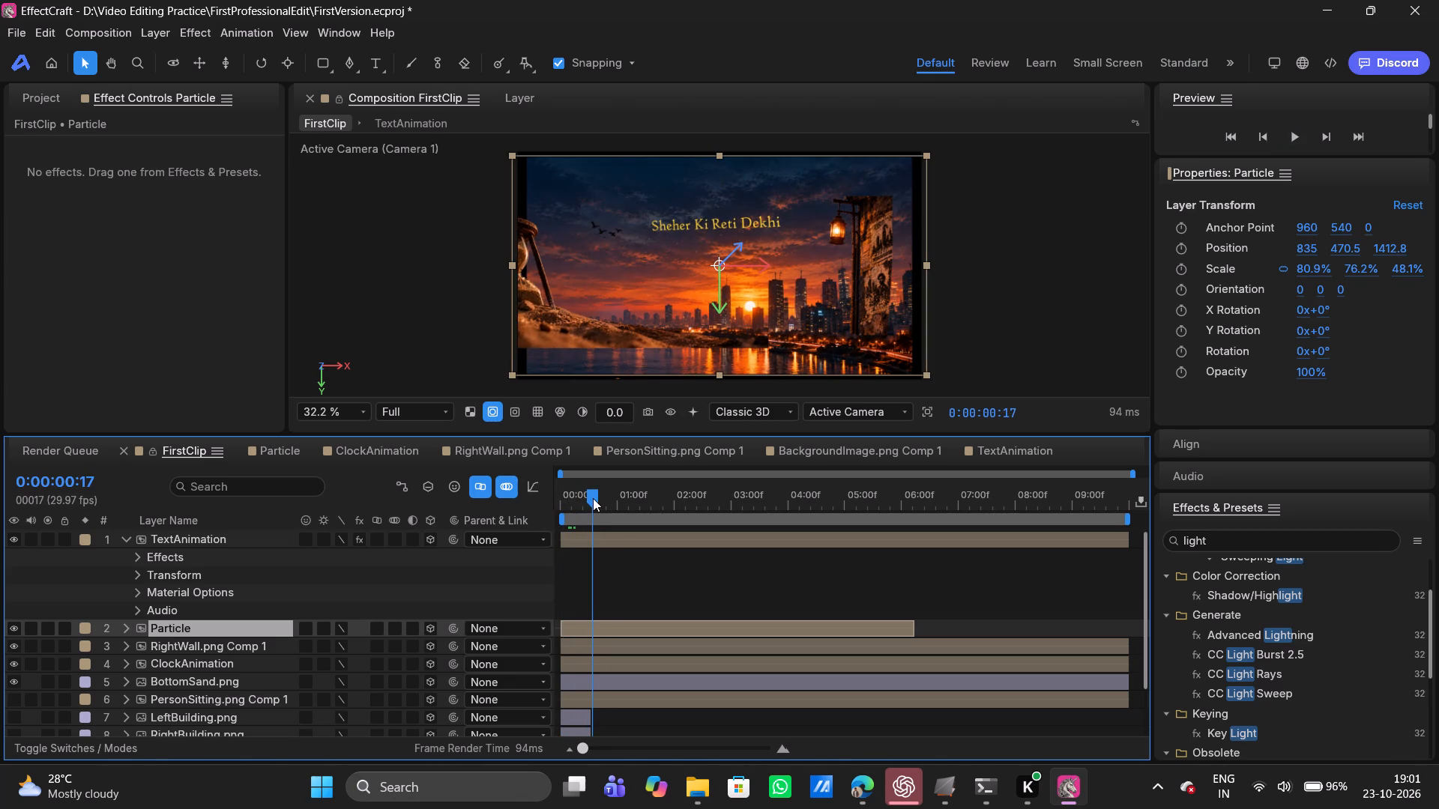
{"action": "left_click_drag", "start_coordinate": [593, 498], "coordinate": [563, 500]}
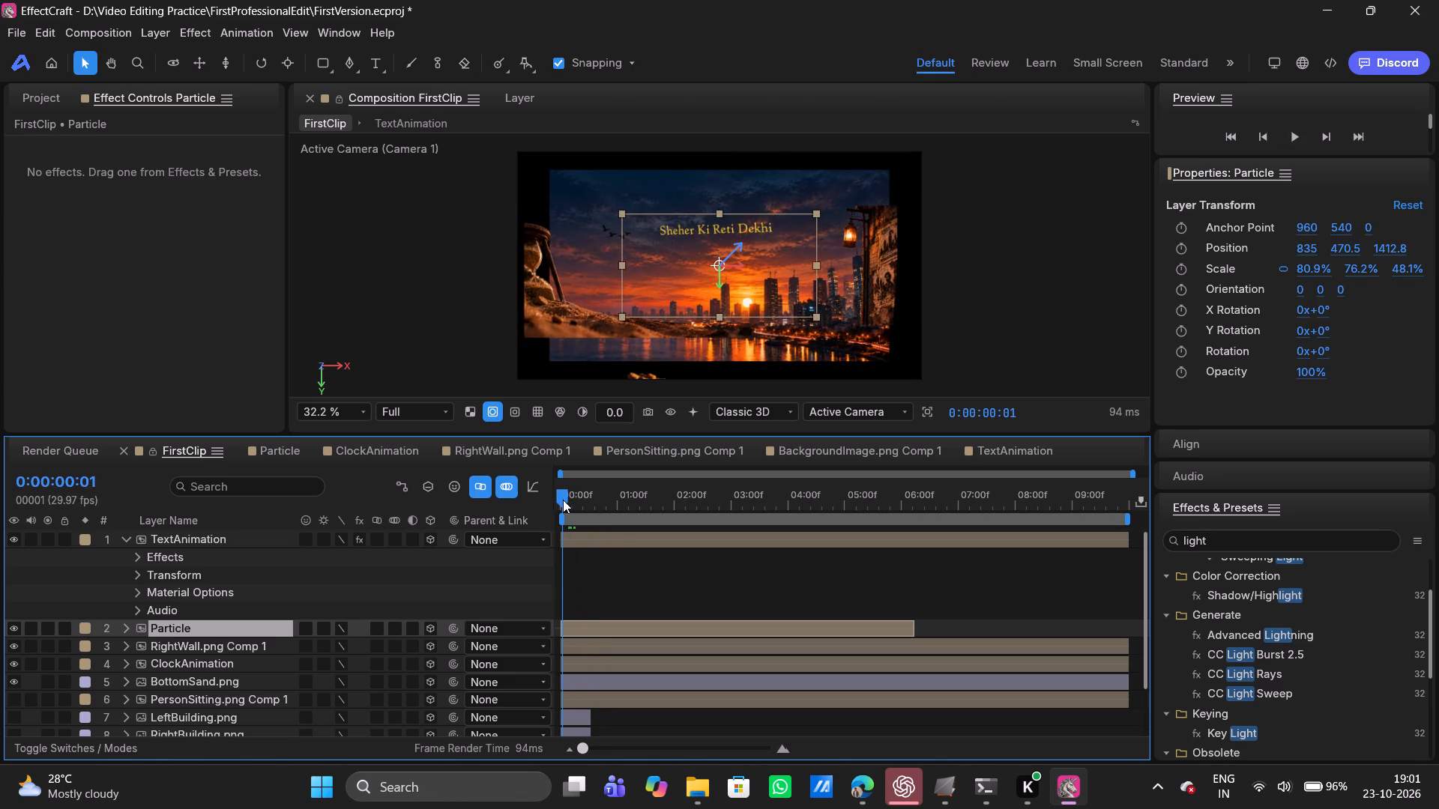
{"action": "left_click_drag", "start_coordinate": [563, 500], "coordinate": [577, 497]}
{"action": "key", "text": "space"}
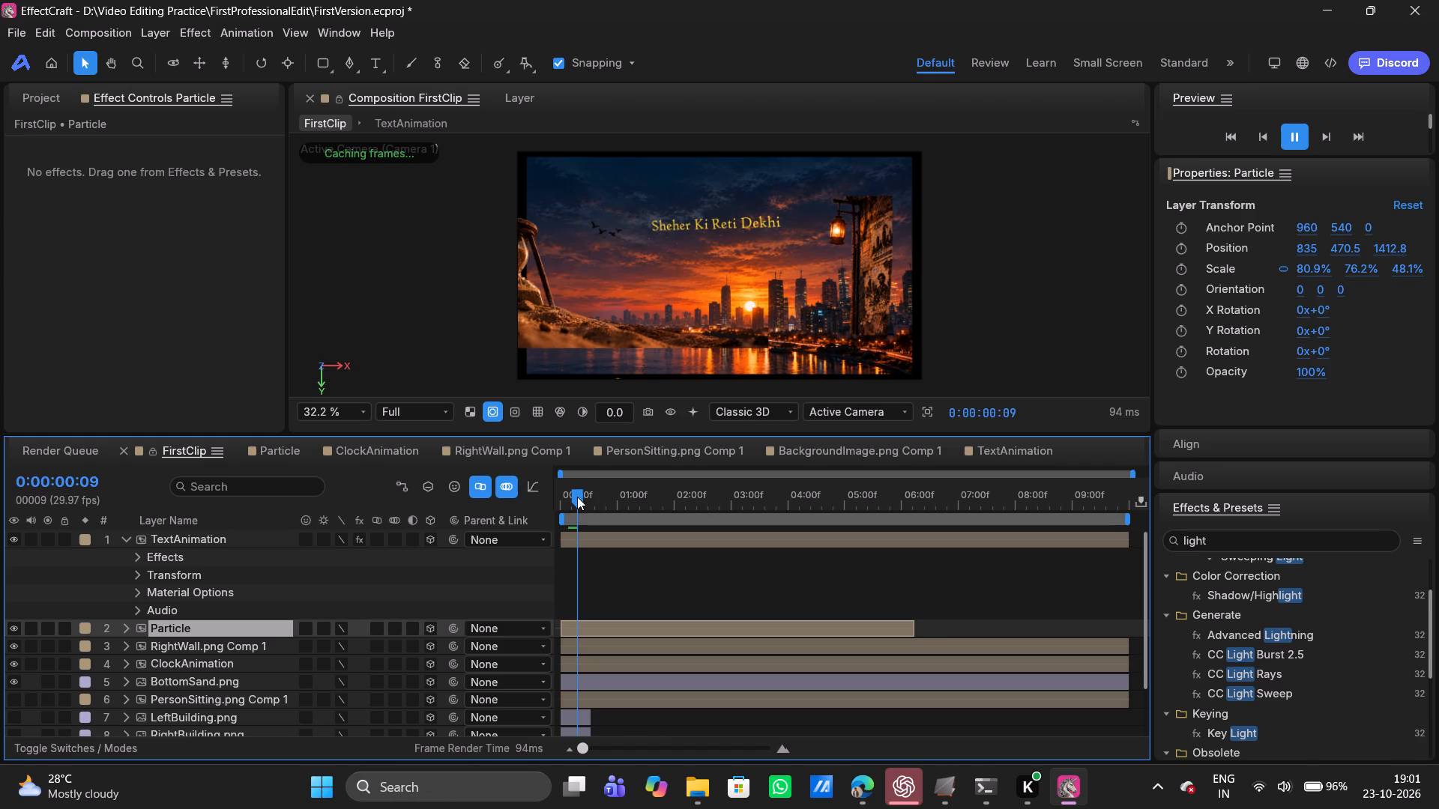
{"action": "left_click_drag", "start_coordinate": [577, 497], "coordinate": [594, 494]}
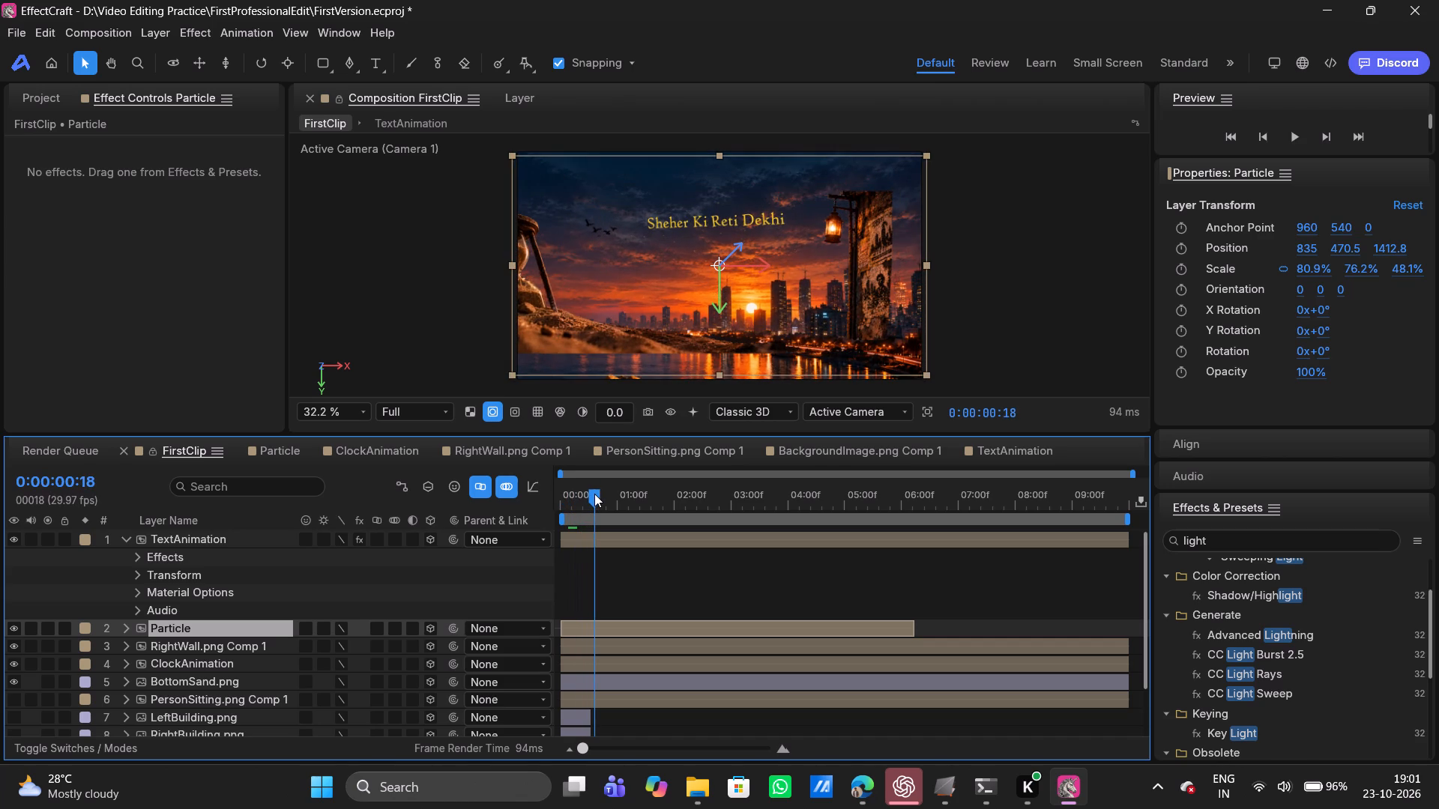
{"action": "left_click_drag", "start_coordinate": [594, 494], "coordinate": [572, 488]}
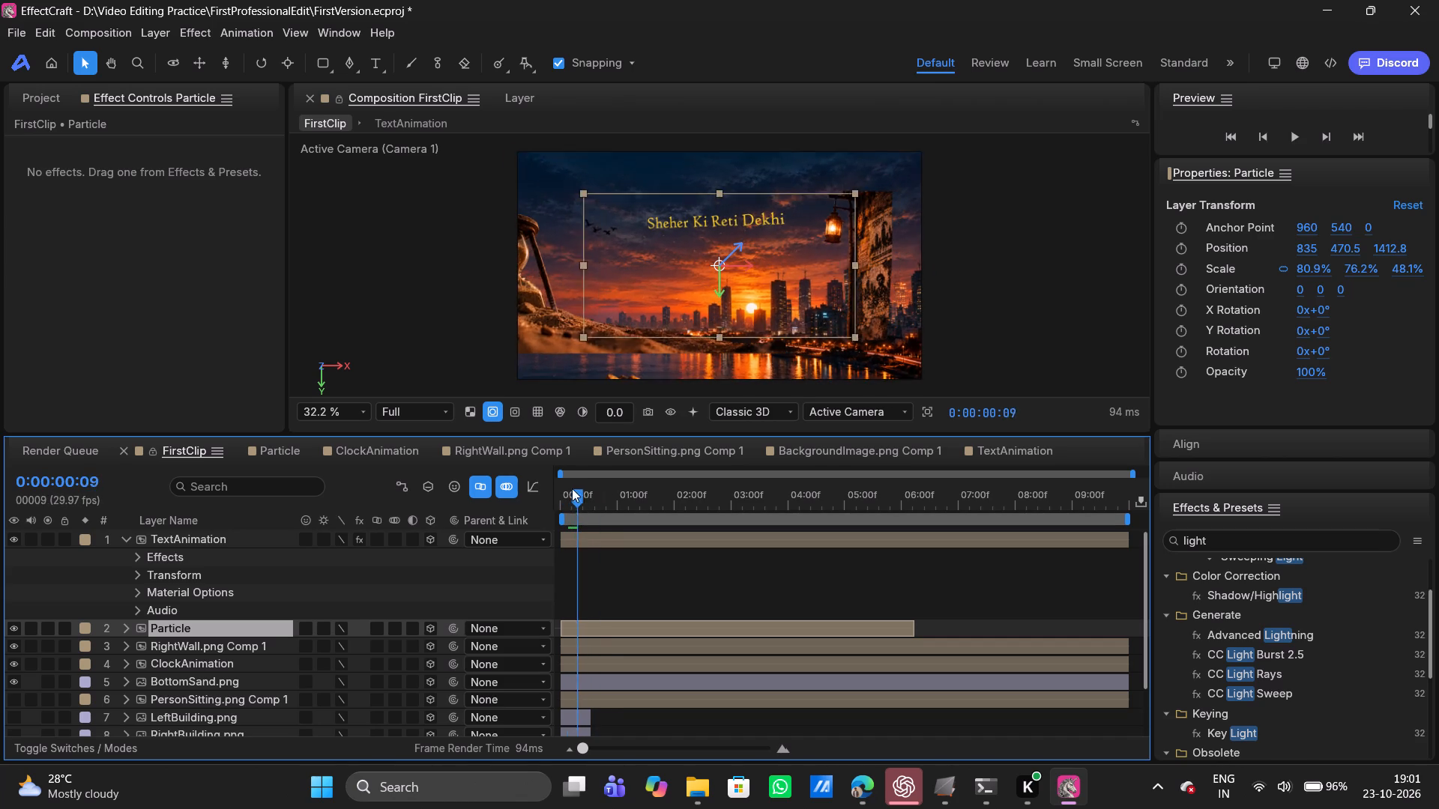
{"action": "left_click_drag", "start_coordinate": [572, 488], "coordinate": [547, 503]}
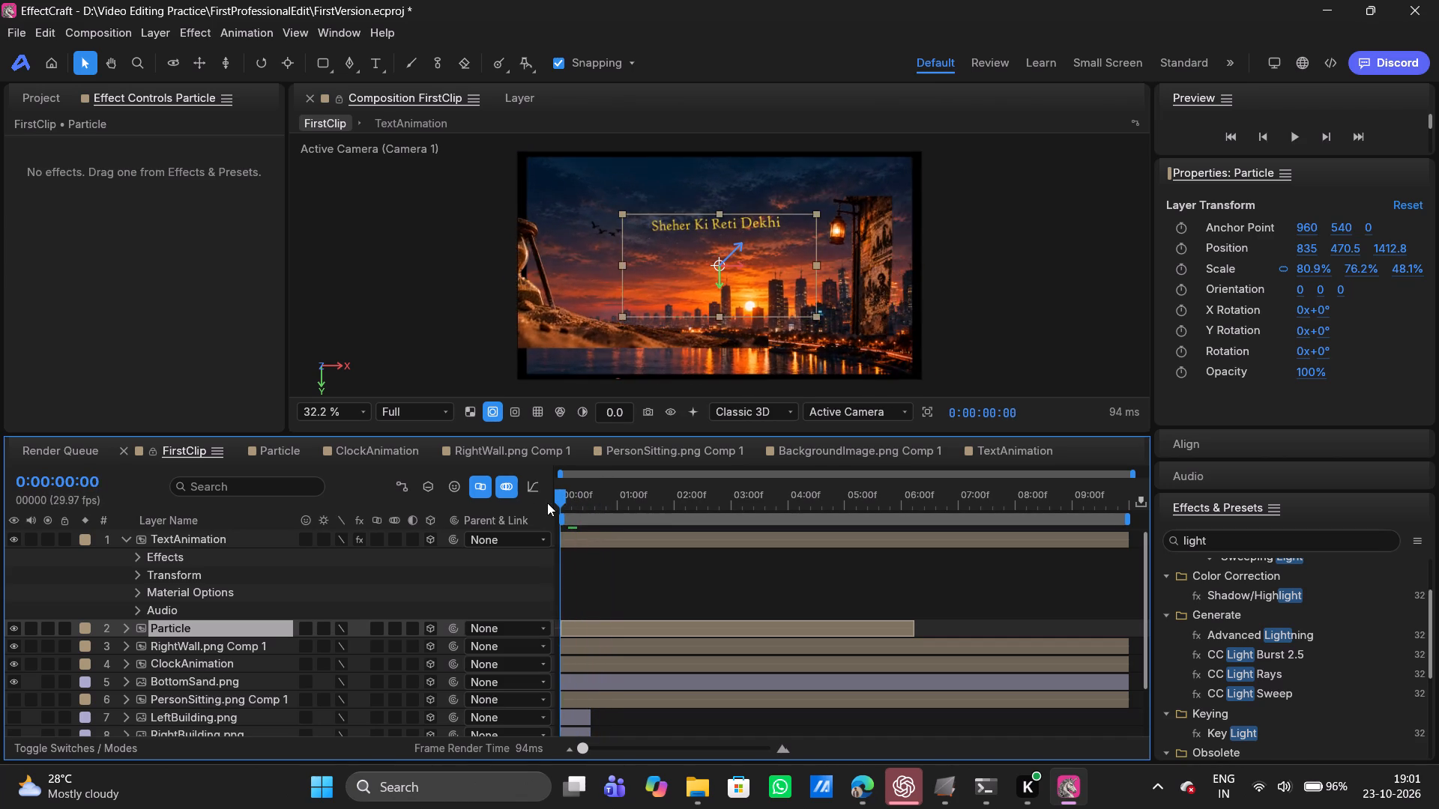
{"action": "left_click_drag", "start_coordinate": [547, 503], "coordinate": [568, 499]}
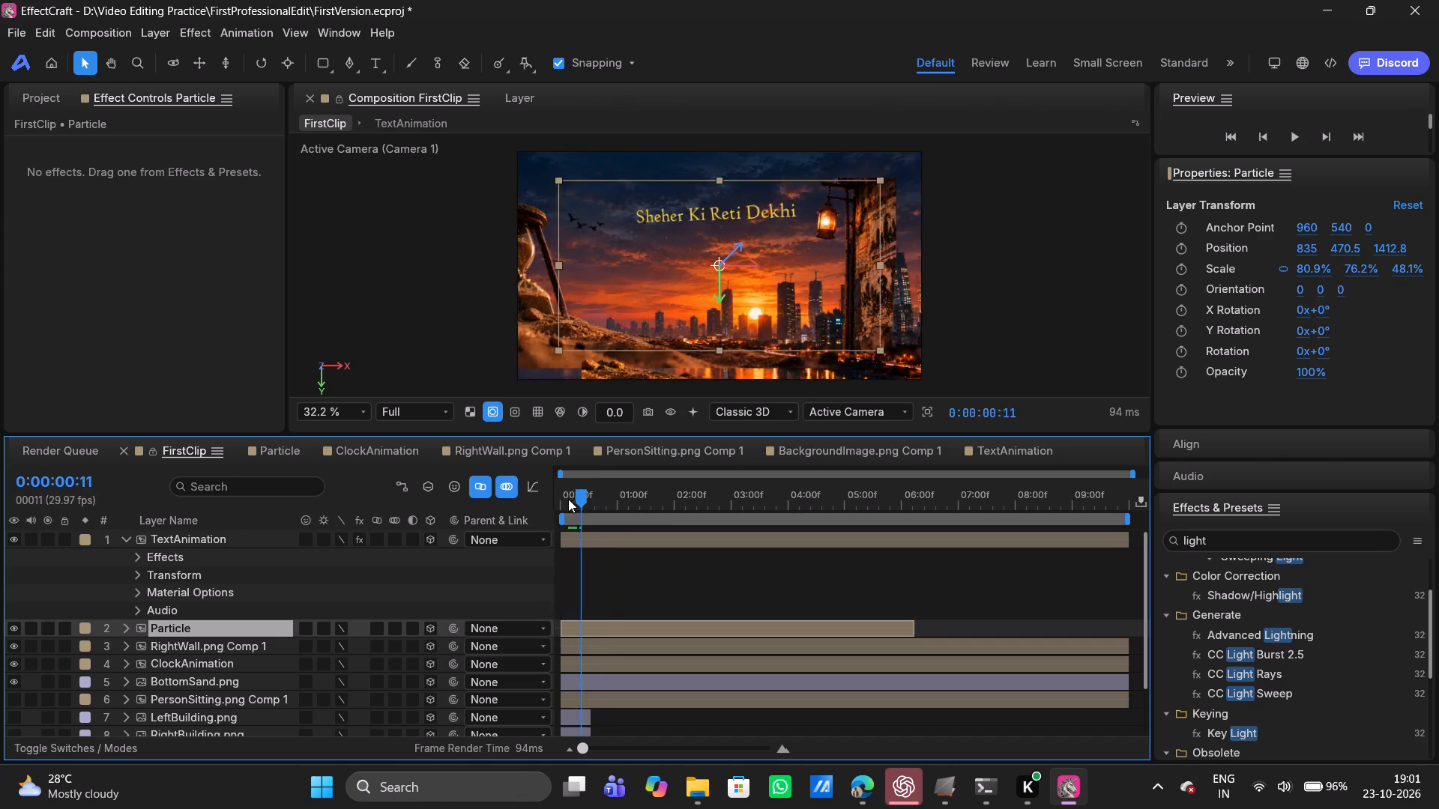
{"action": "left_click_drag", "start_coordinate": [568, 499], "coordinate": [565, 486]}
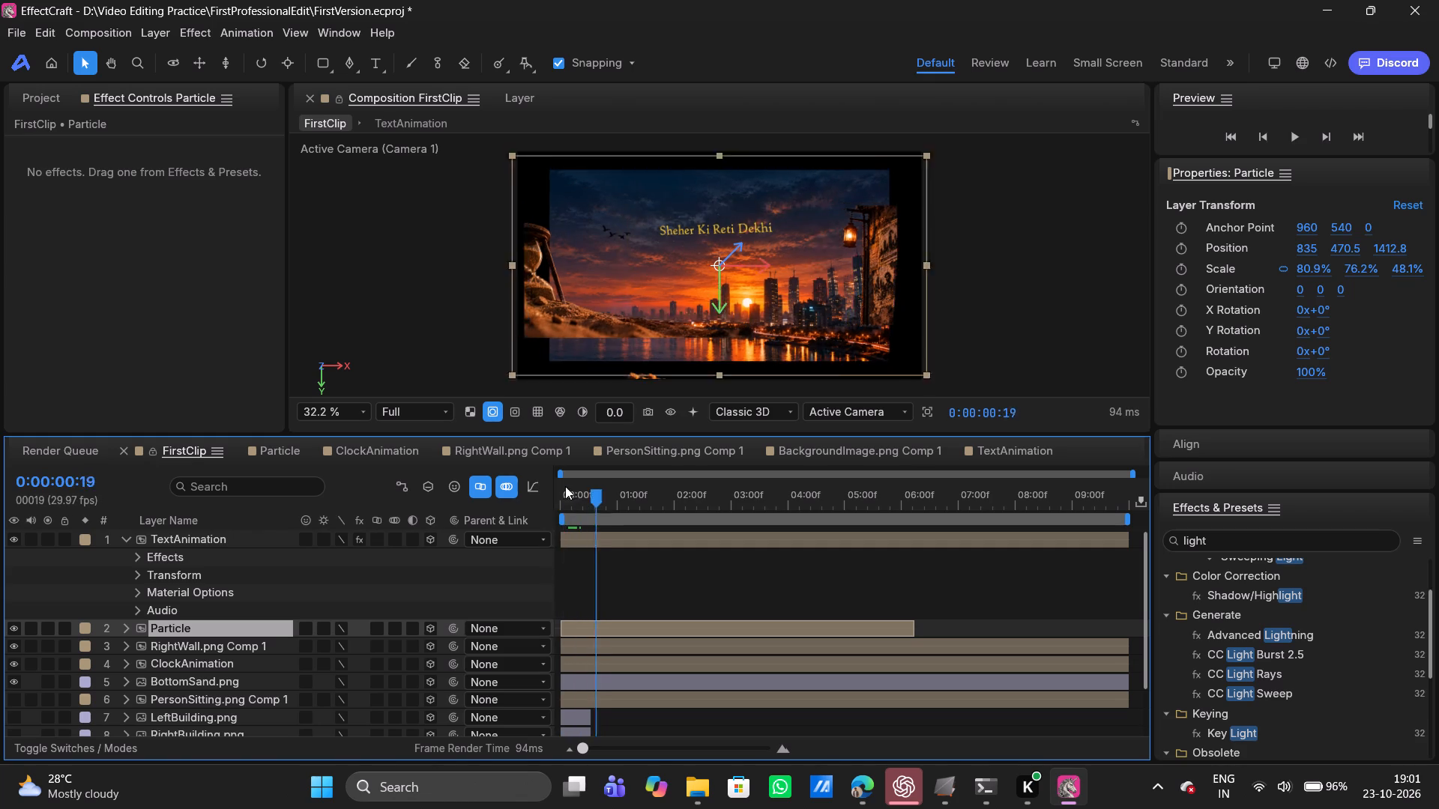
{"action": "left_click_drag", "start_coordinate": [565, 486], "coordinate": [495, 515]}
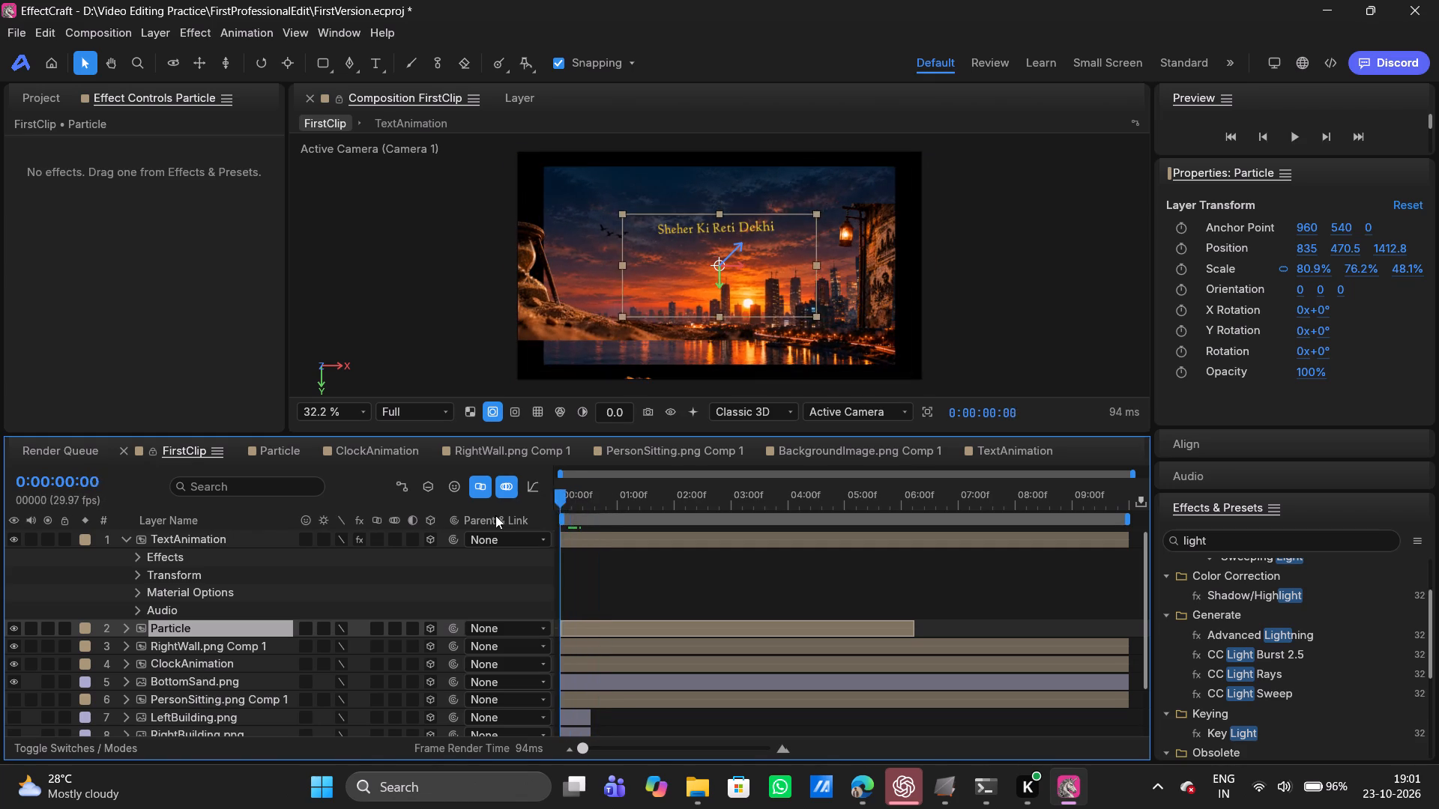
{"action": "left_click_drag", "start_coordinate": [495, 515], "coordinate": [539, 521]}
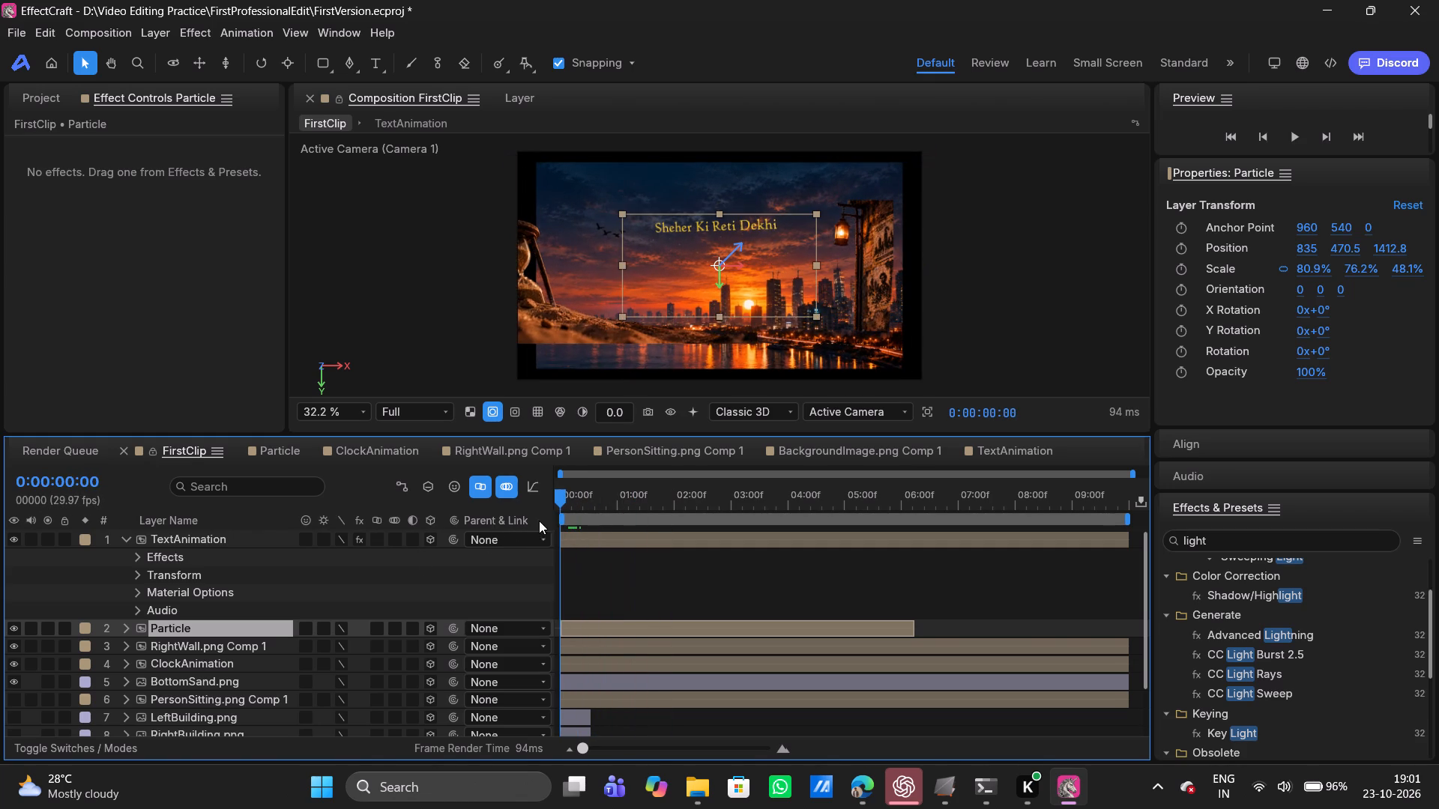
{"action": "left_click_drag", "start_coordinate": [539, 521], "coordinate": [562, 518]}
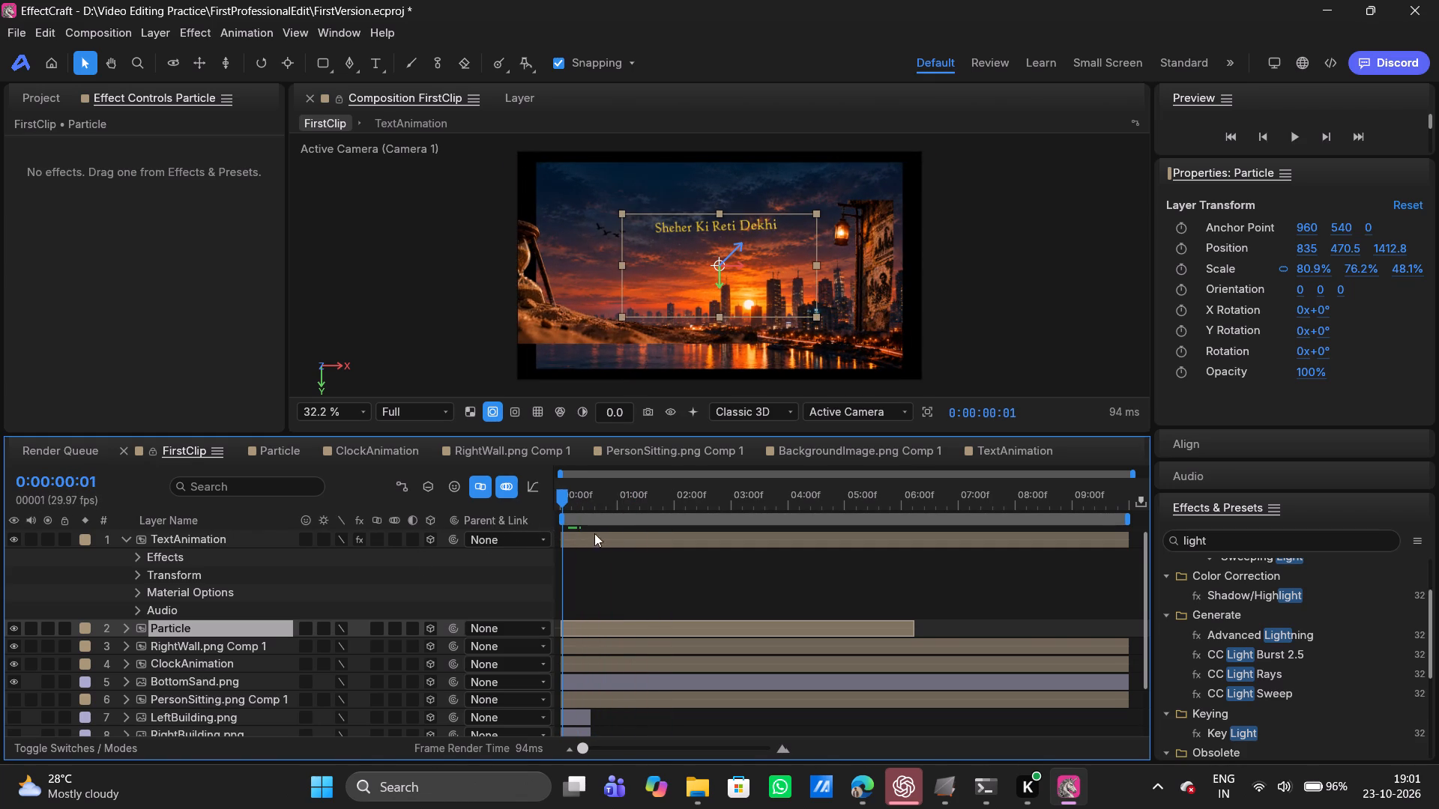
Preview FirstClip from its first frame.
{"action": "key", "text": "space"}
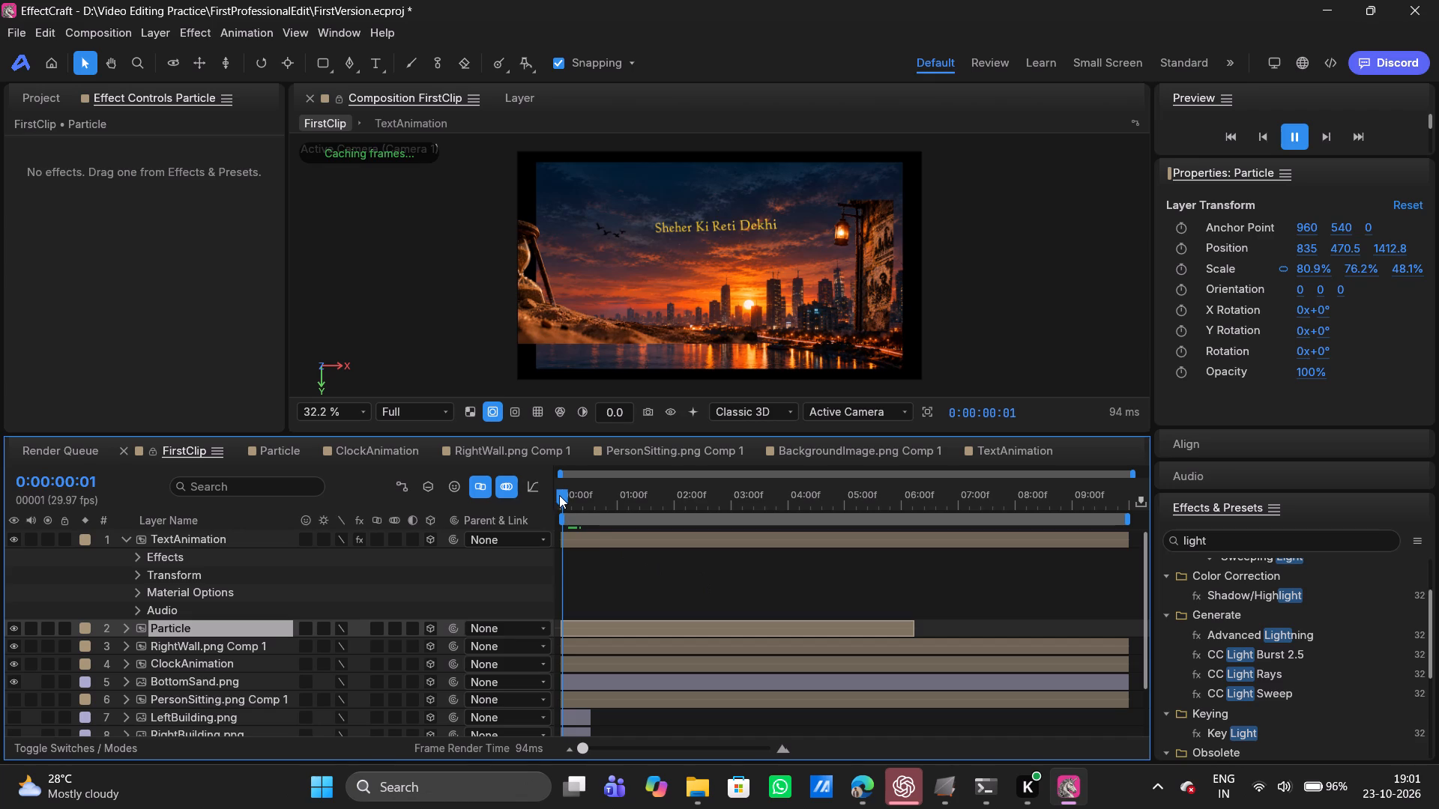
{"action": "left_click_drag", "start_coordinate": [559, 495], "coordinate": [525, 500]}
{"action": "key", "text": "space"}
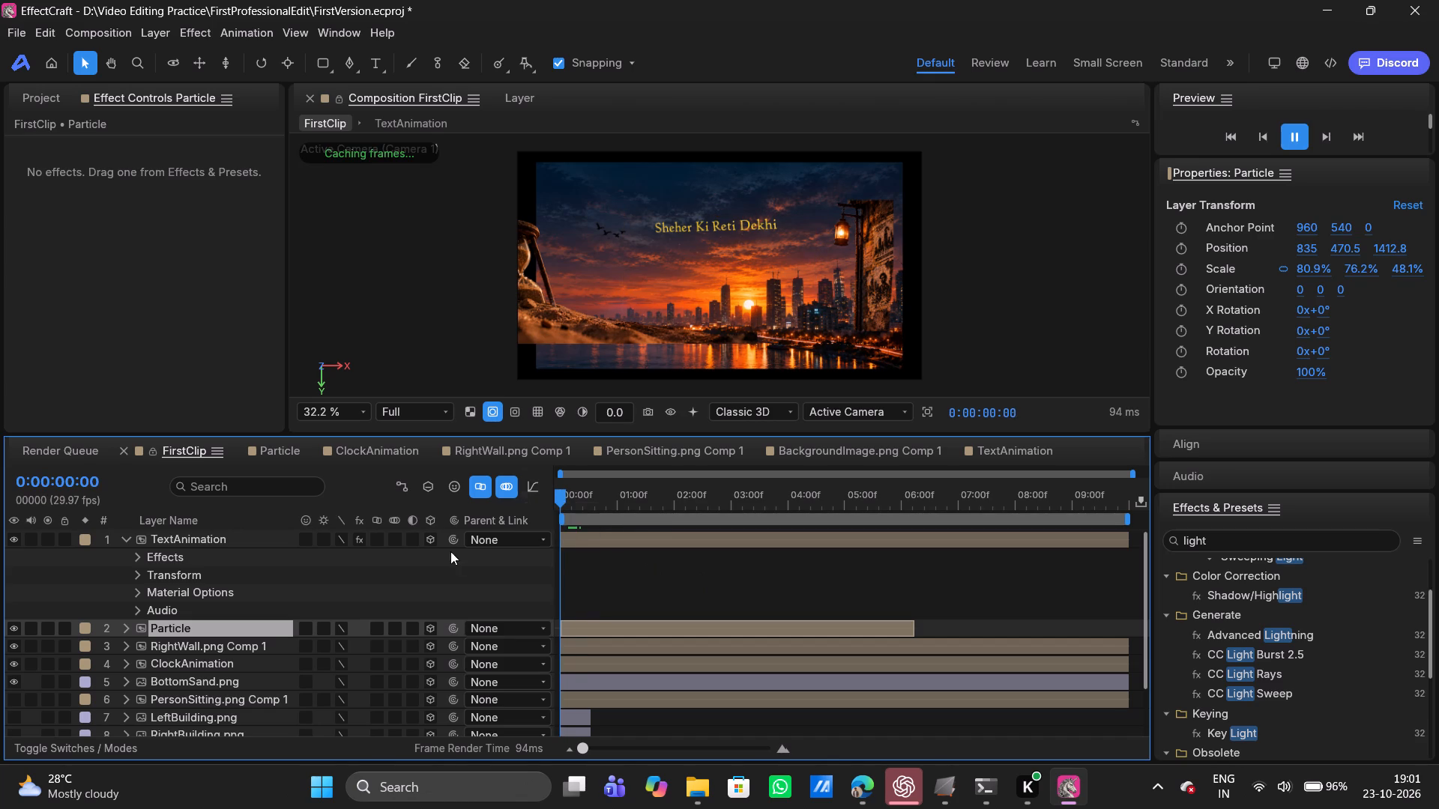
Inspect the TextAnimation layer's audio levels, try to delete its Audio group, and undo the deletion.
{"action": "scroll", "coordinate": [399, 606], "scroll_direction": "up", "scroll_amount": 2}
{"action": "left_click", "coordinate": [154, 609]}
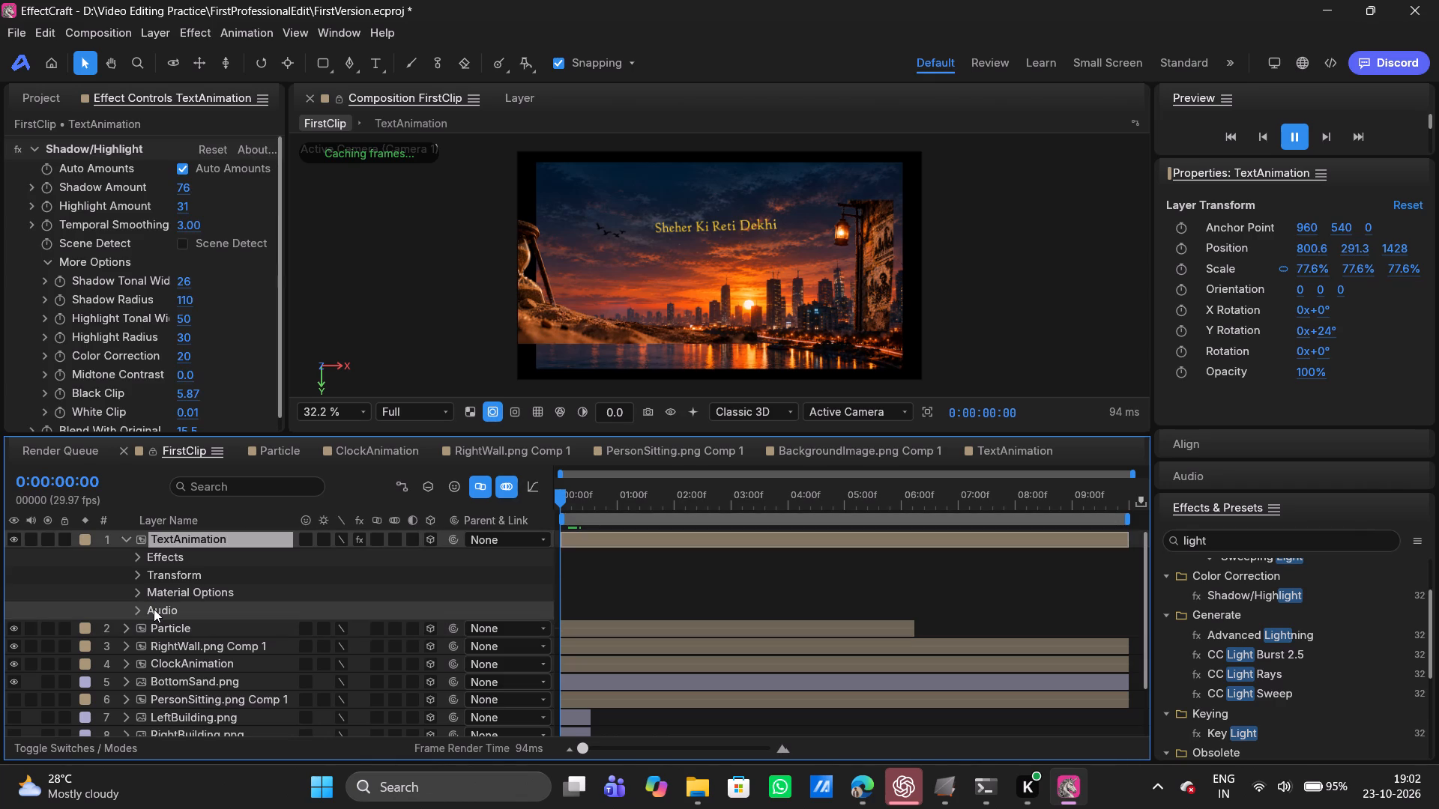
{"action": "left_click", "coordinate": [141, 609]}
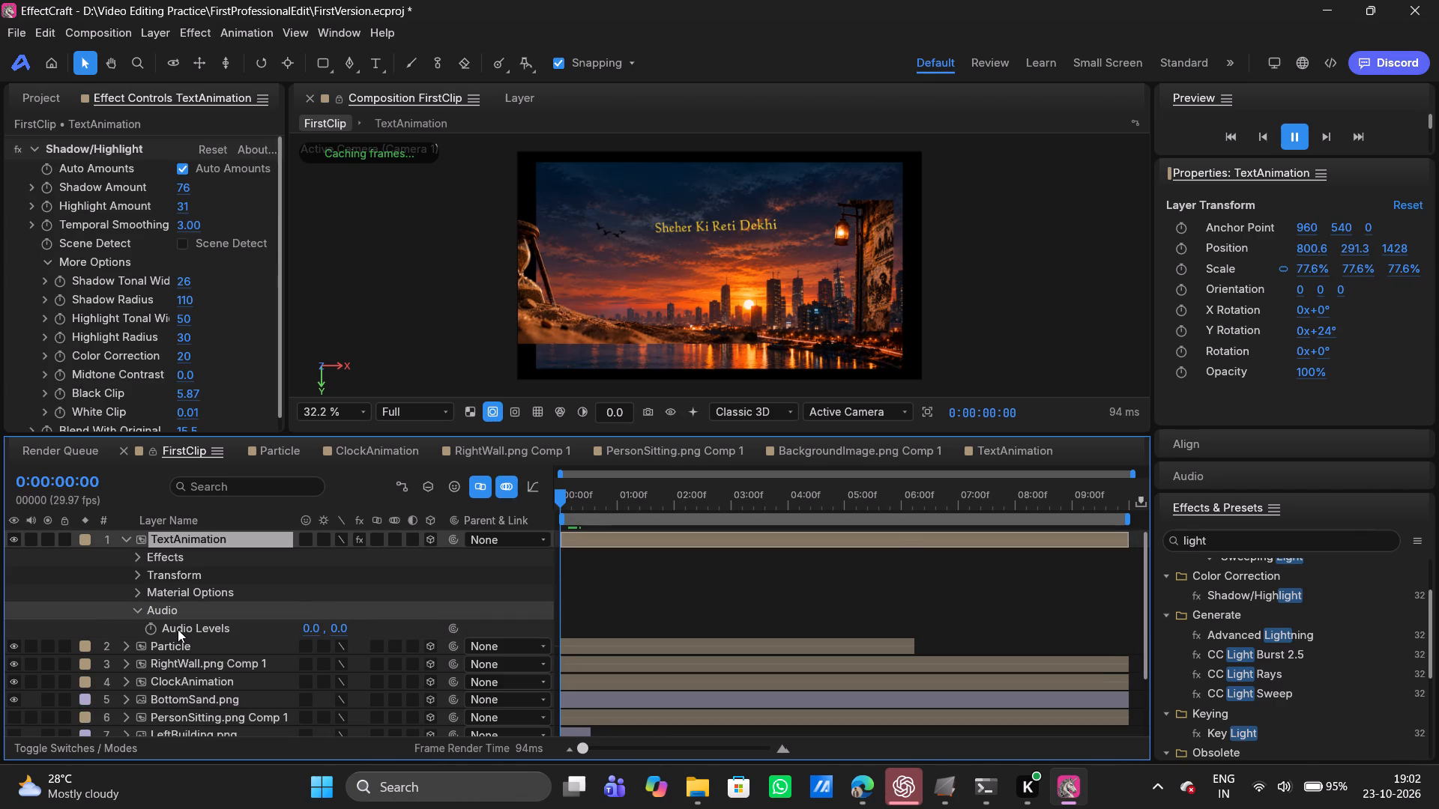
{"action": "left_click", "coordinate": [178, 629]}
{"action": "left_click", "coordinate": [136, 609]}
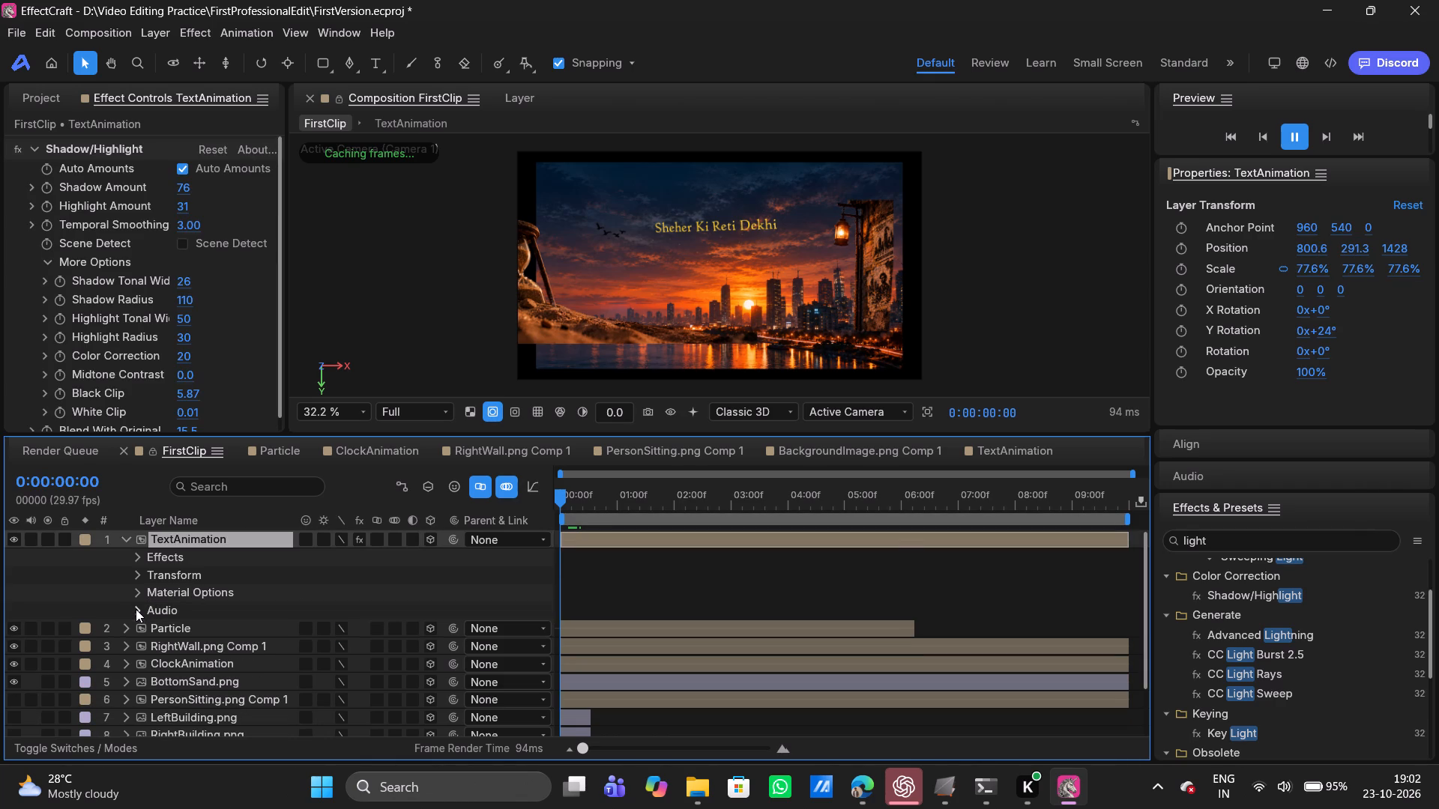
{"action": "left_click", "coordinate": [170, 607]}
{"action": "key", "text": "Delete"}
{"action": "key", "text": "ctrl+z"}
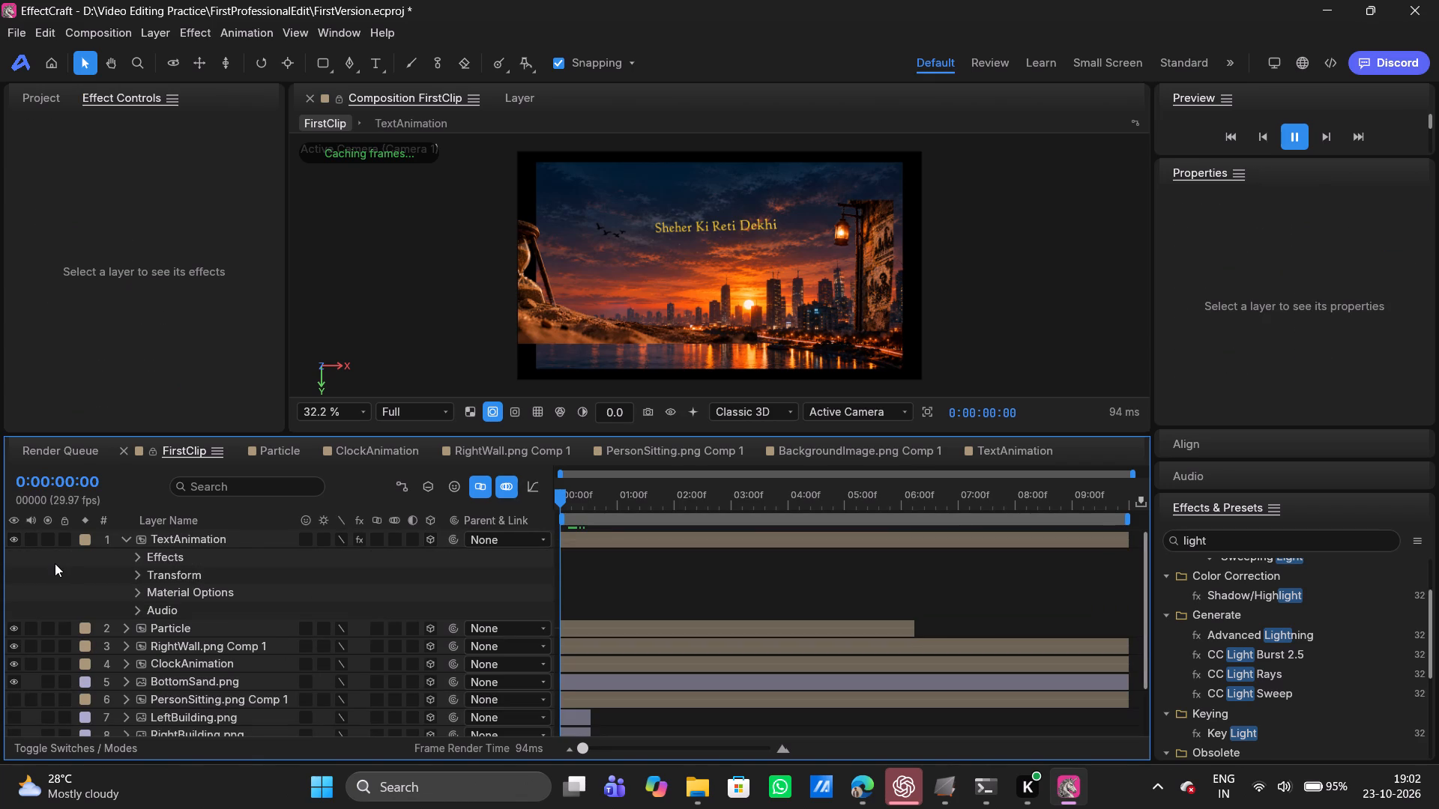
Restart the FirstClip preview, then scrub through the first second and park the playhead at frame 16.
{"action": "left_click", "coordinate": [613, 553]}
{"action": "key", "text": "space"}
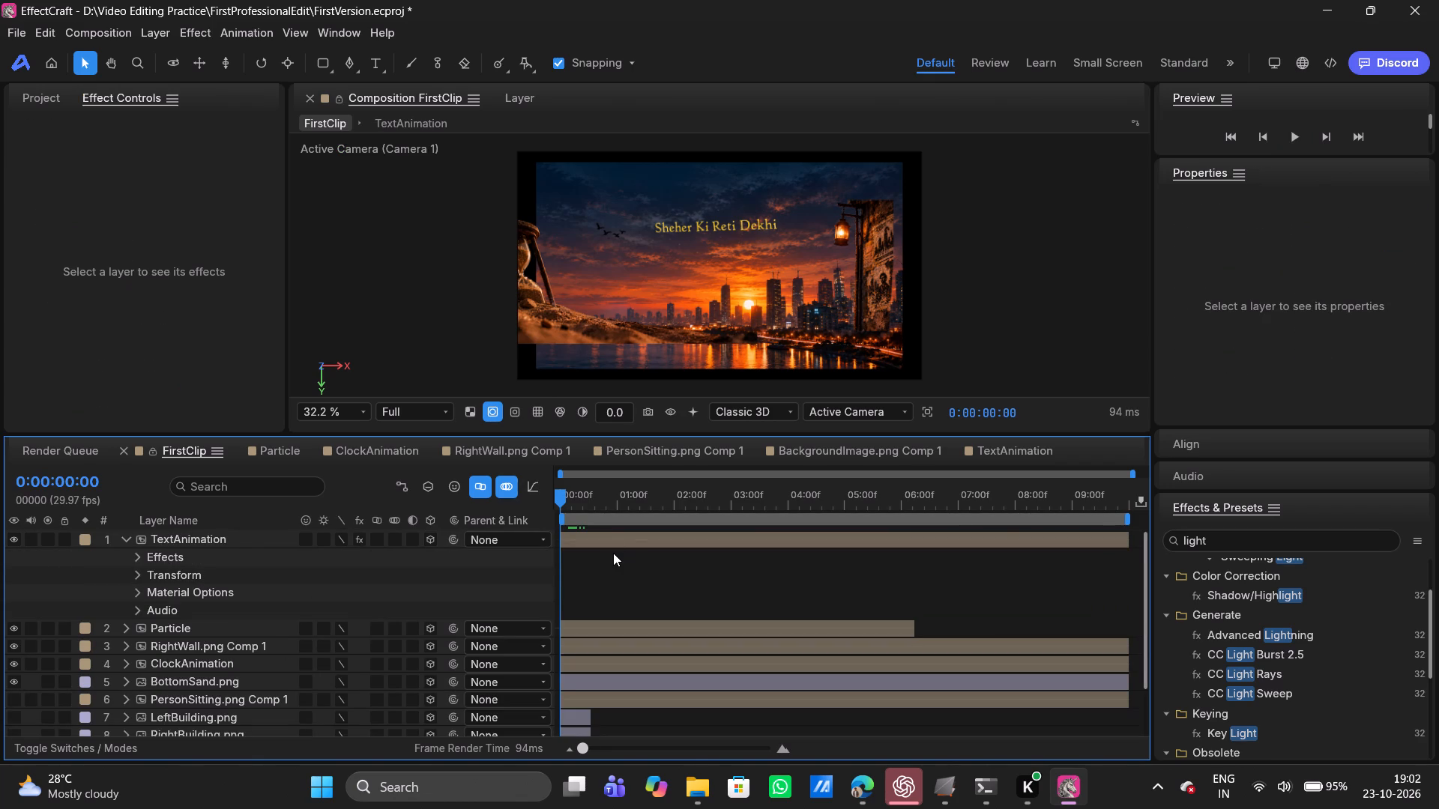
{"action": "key", "text": "space"}
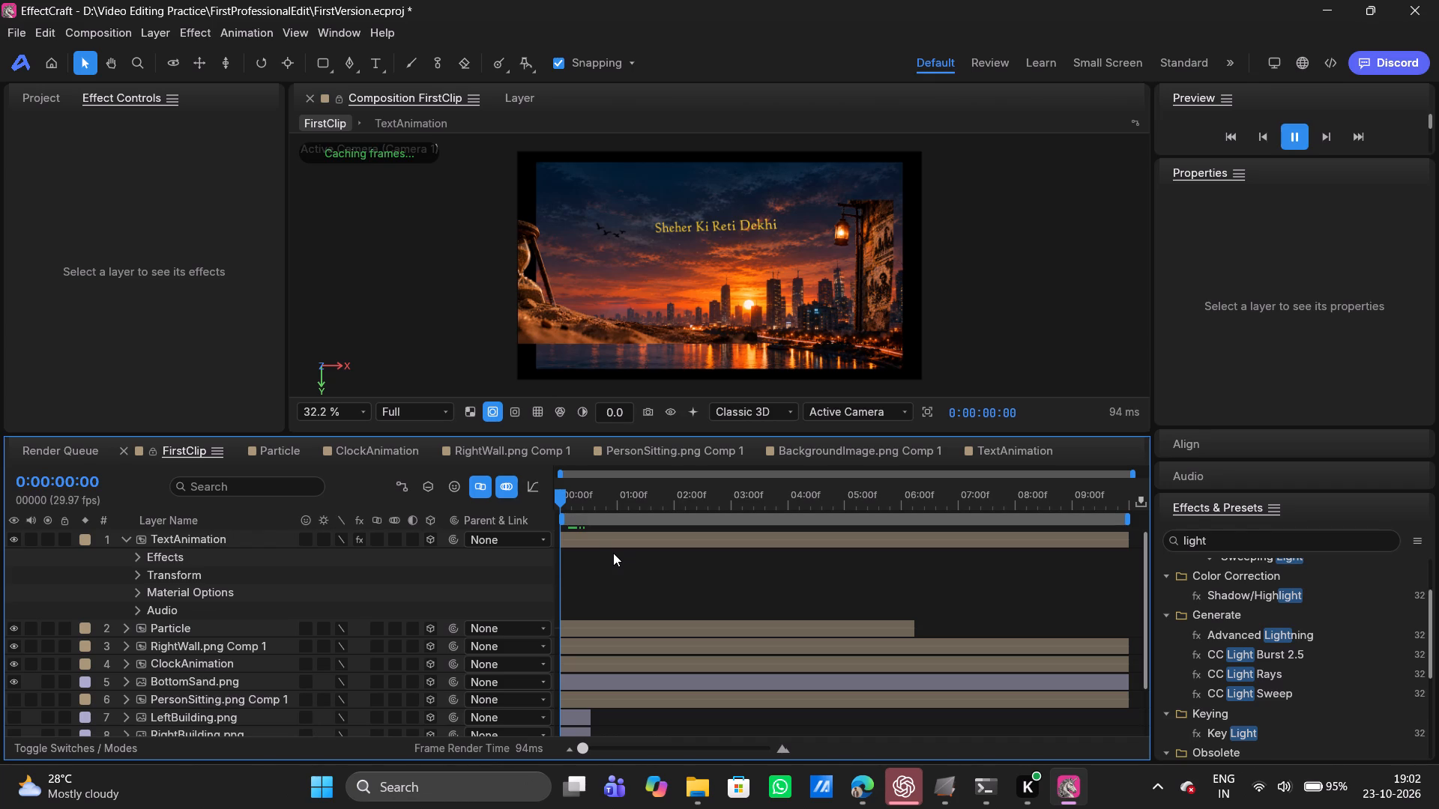
{"action": "left_click_drag", "start_coordinate": [562, 497], "coordinate": [563, 498]}
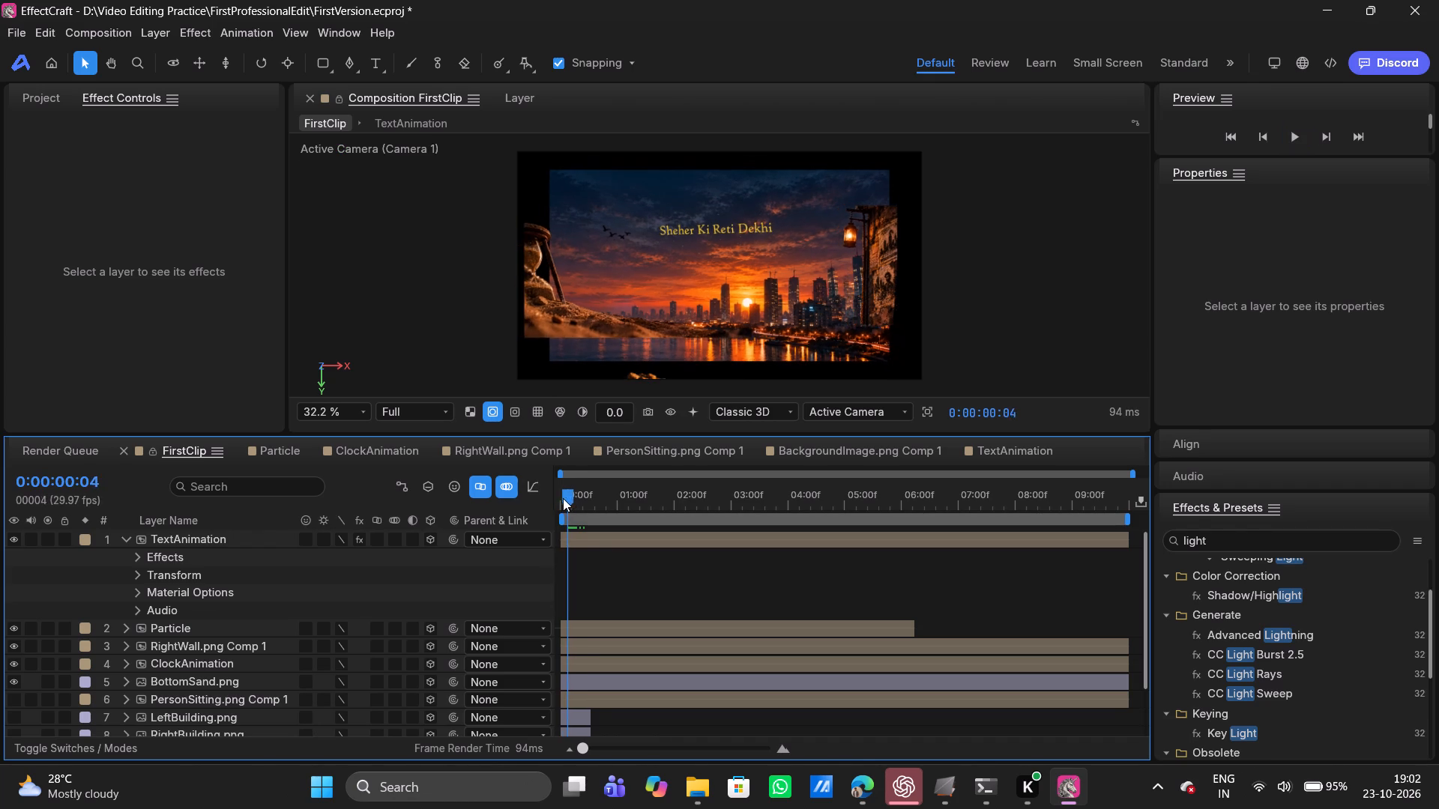
{"action": "left_click_drag", "start_coordinate": [563, 498], "coordinate": [612, 497]}
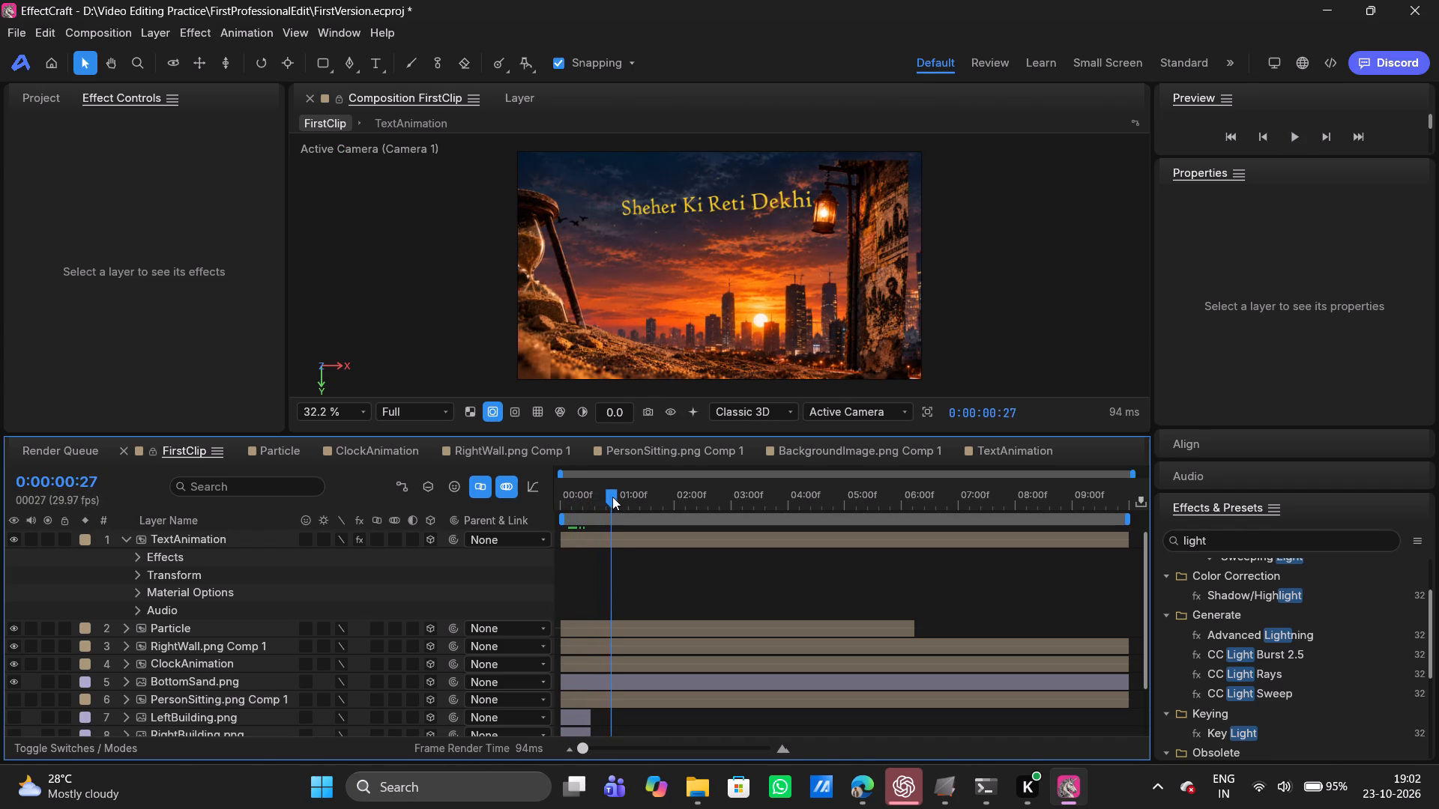
{"action": "left_click_drag", "start_coordinate": [612, 497], "coordinate": [591, 497]}
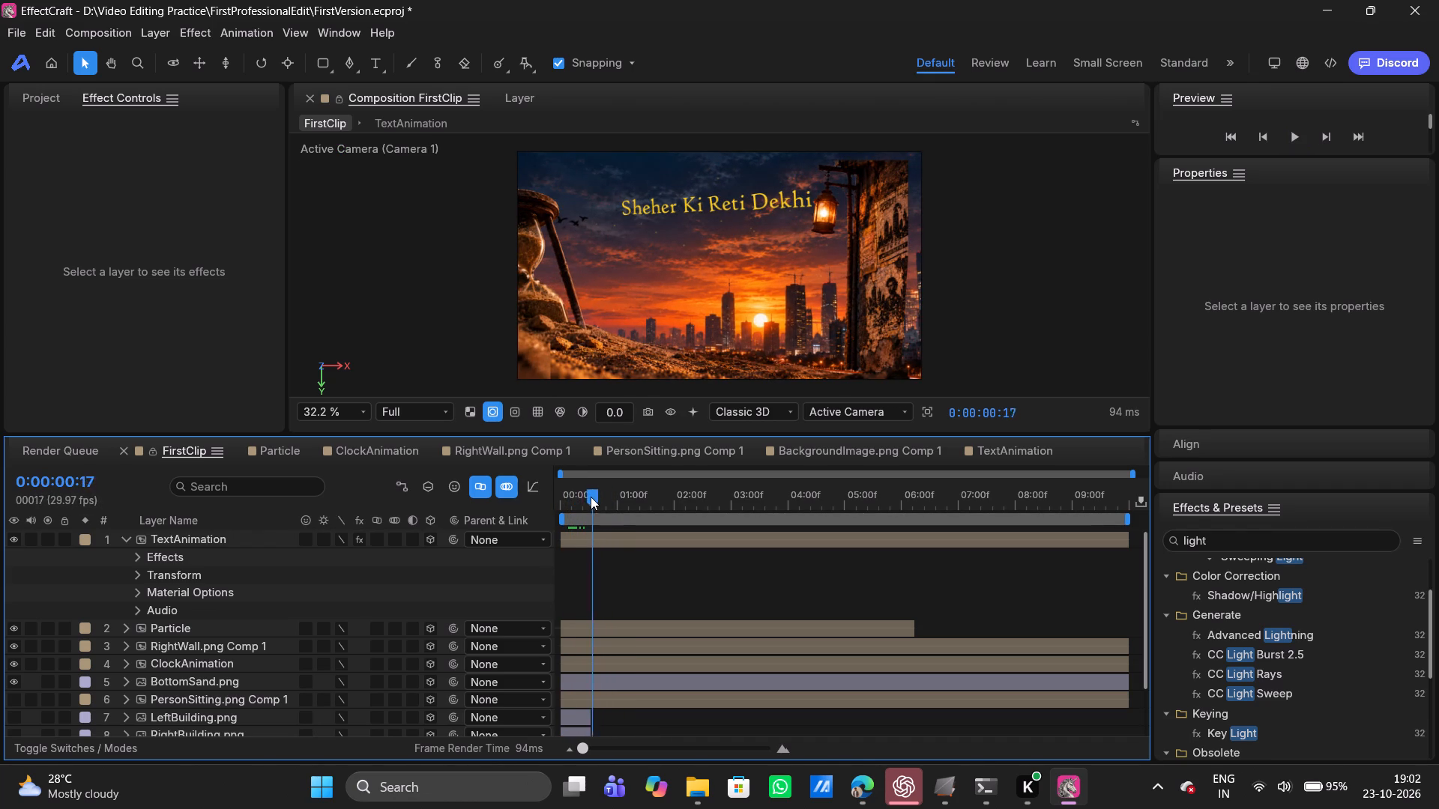
{"action": "left_click_drag", "start_coordinate": [591, 497], "coordinate": [591, 497]}
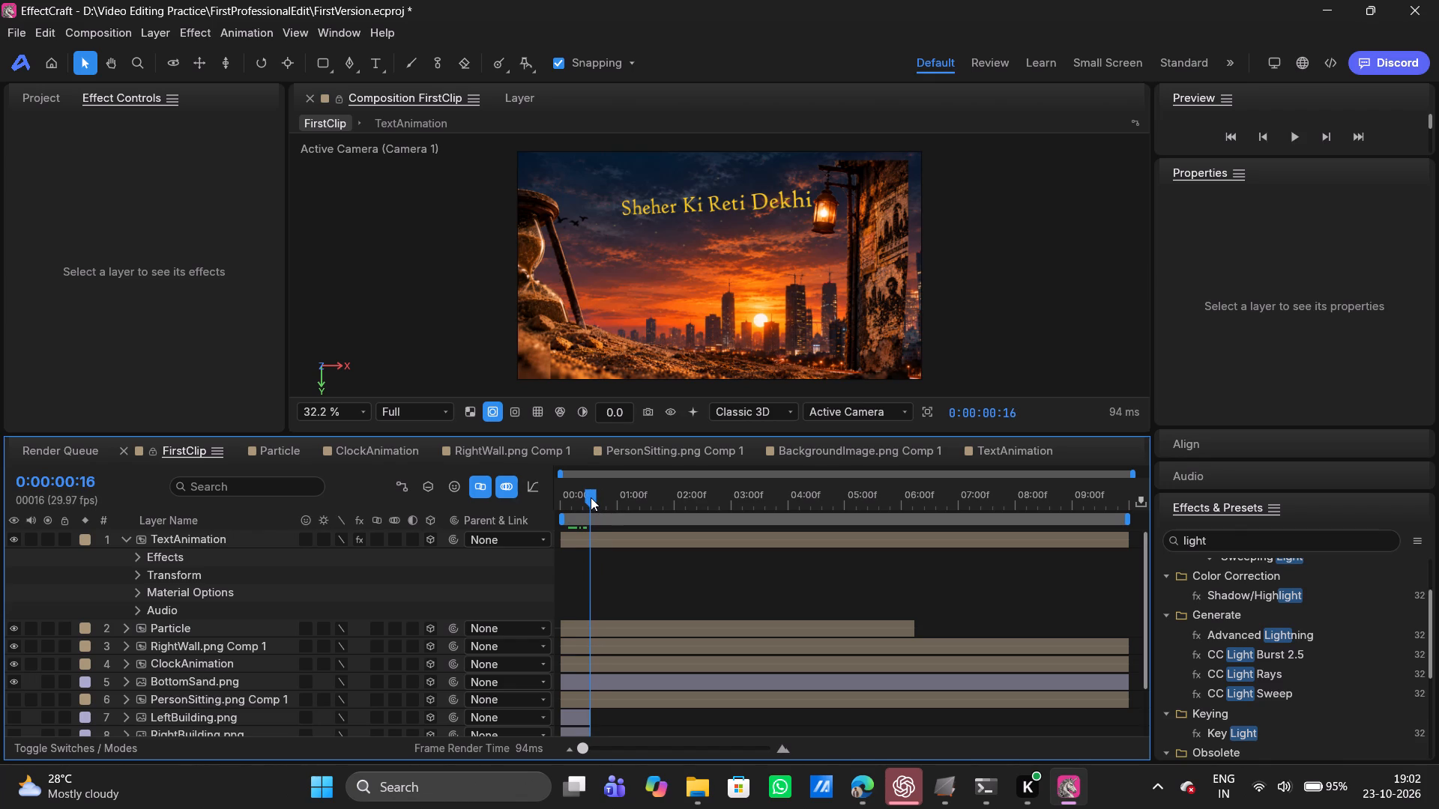
{"action": "left_click_drag", "start_coordinate": [591, 497], "coordinate": [591, 497]}
Scale the TextAnimation layer to 90.4% on all axes and set its Y Rotation to 18°.
{"action": "left_click", "coordinate": [594, 536]}
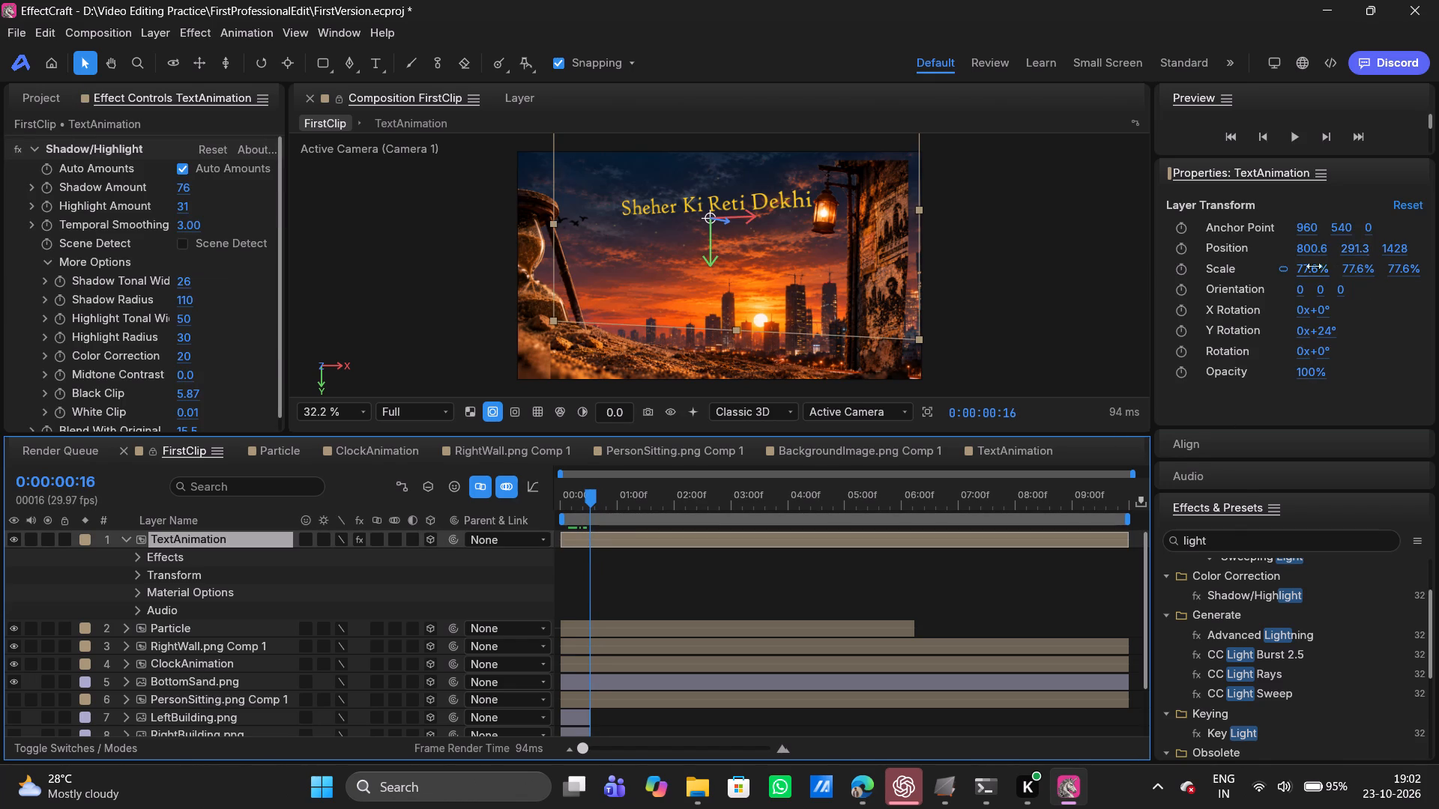
{"action": "left_click_drag", "start_coordinate": [1305, 269], "coordinate": [1322, 266]}
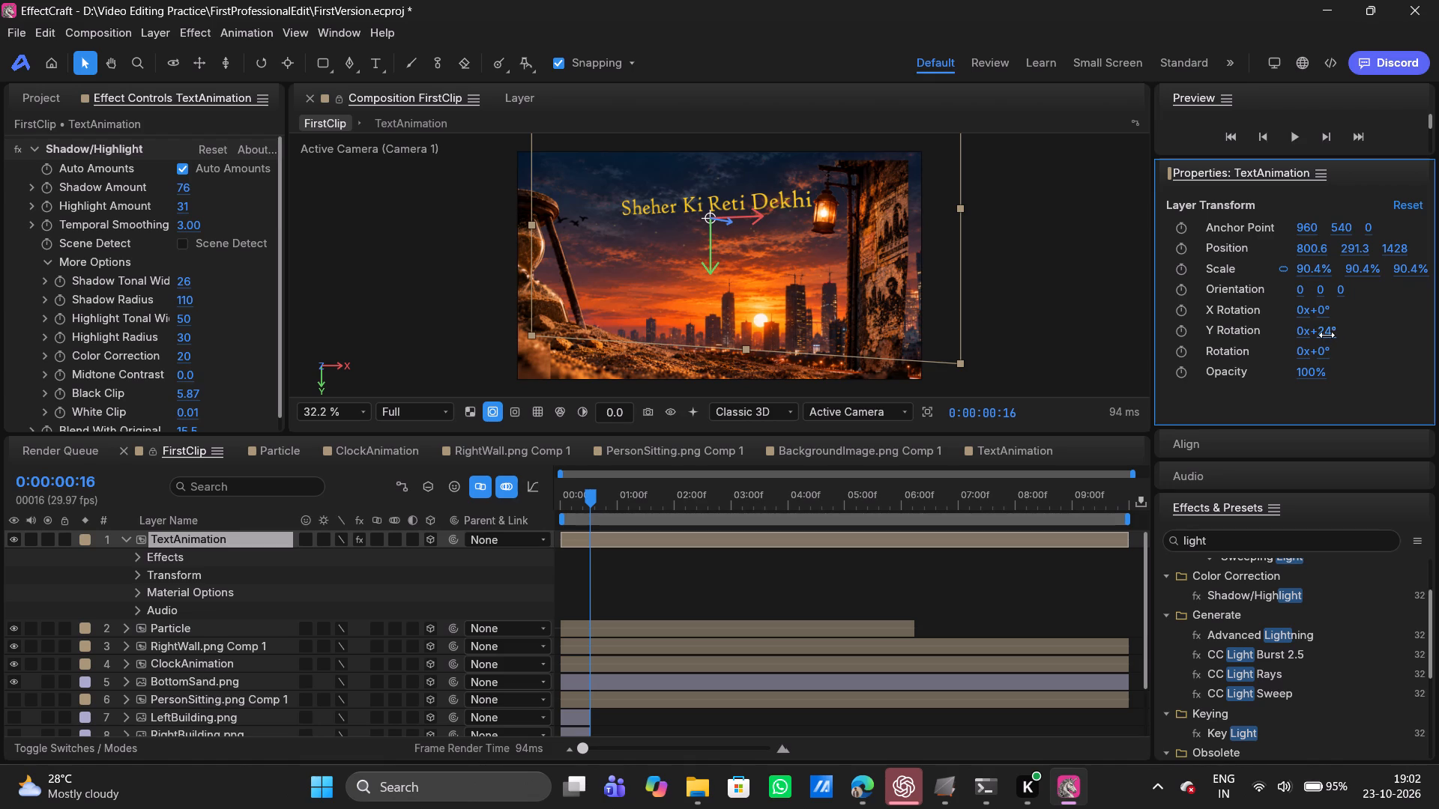
{"action": "left_click_drag", "start_coordinate": [1327, 335], "coordinate": [1311, 339]}
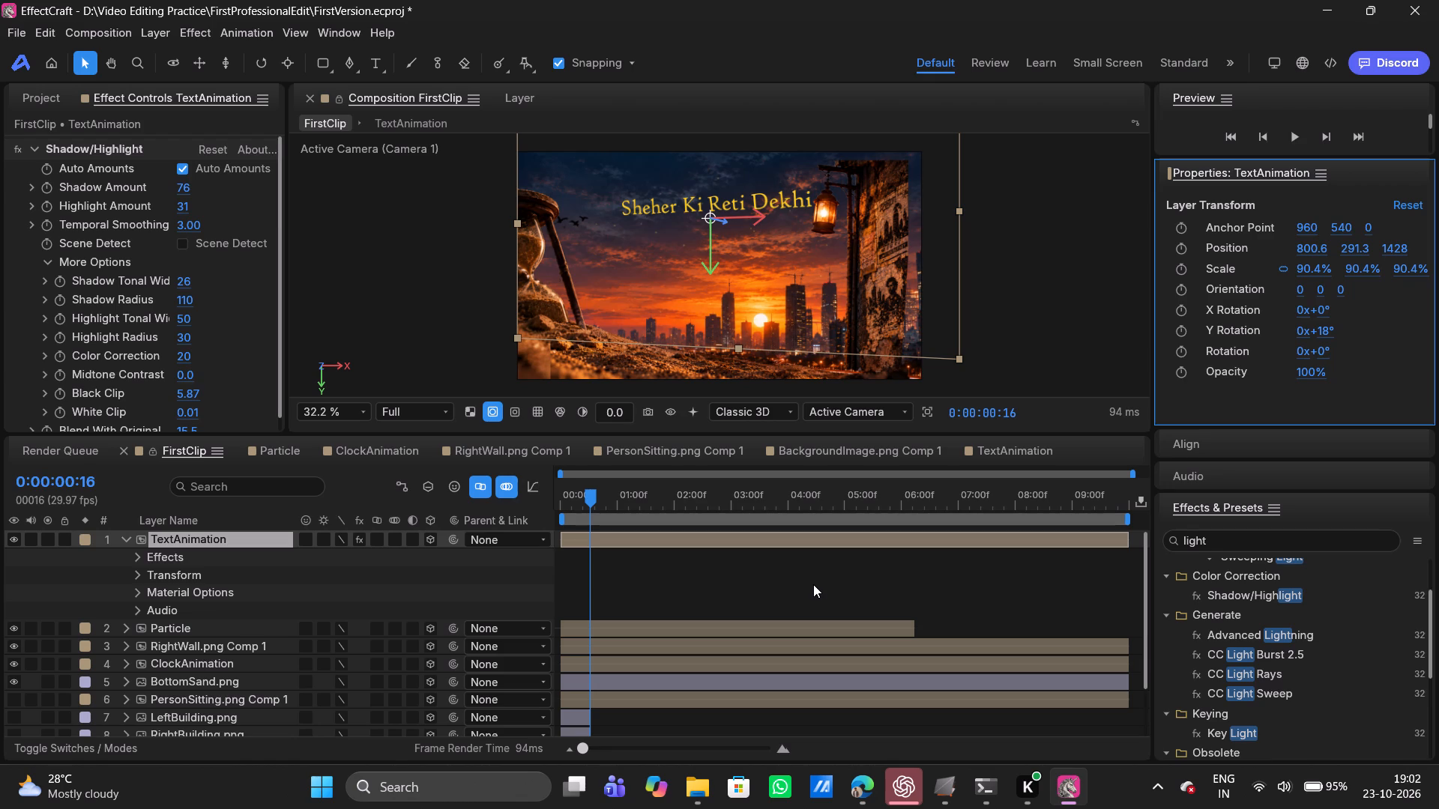
{"action": "left_click", "coordinate": [813, 584]}
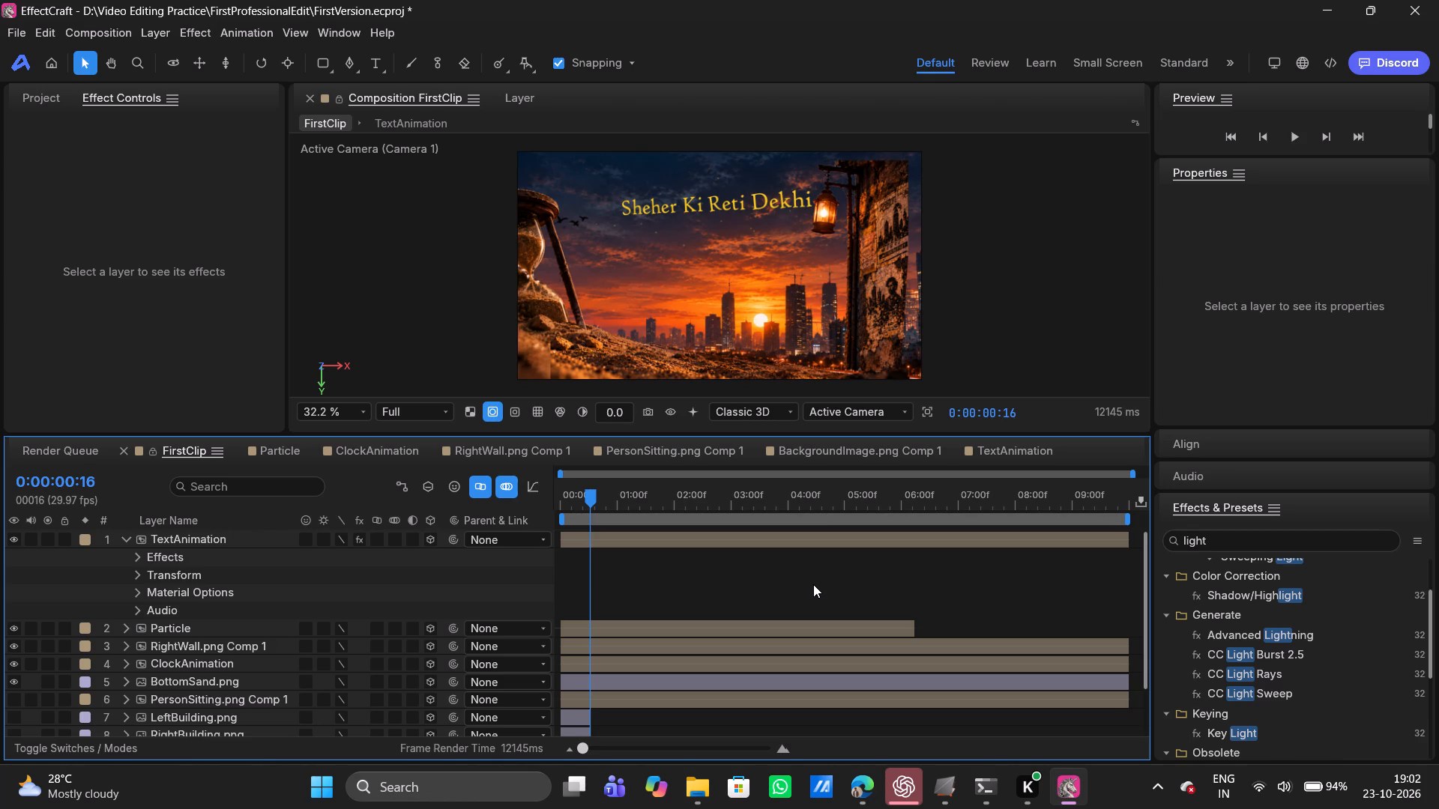
Save the project.
{"action": "scroll", "coordinate": [813, 584], "scroll_direction": "up", "scroll_amount": 1}
{"action": "key", "text": "ctrl+s"}
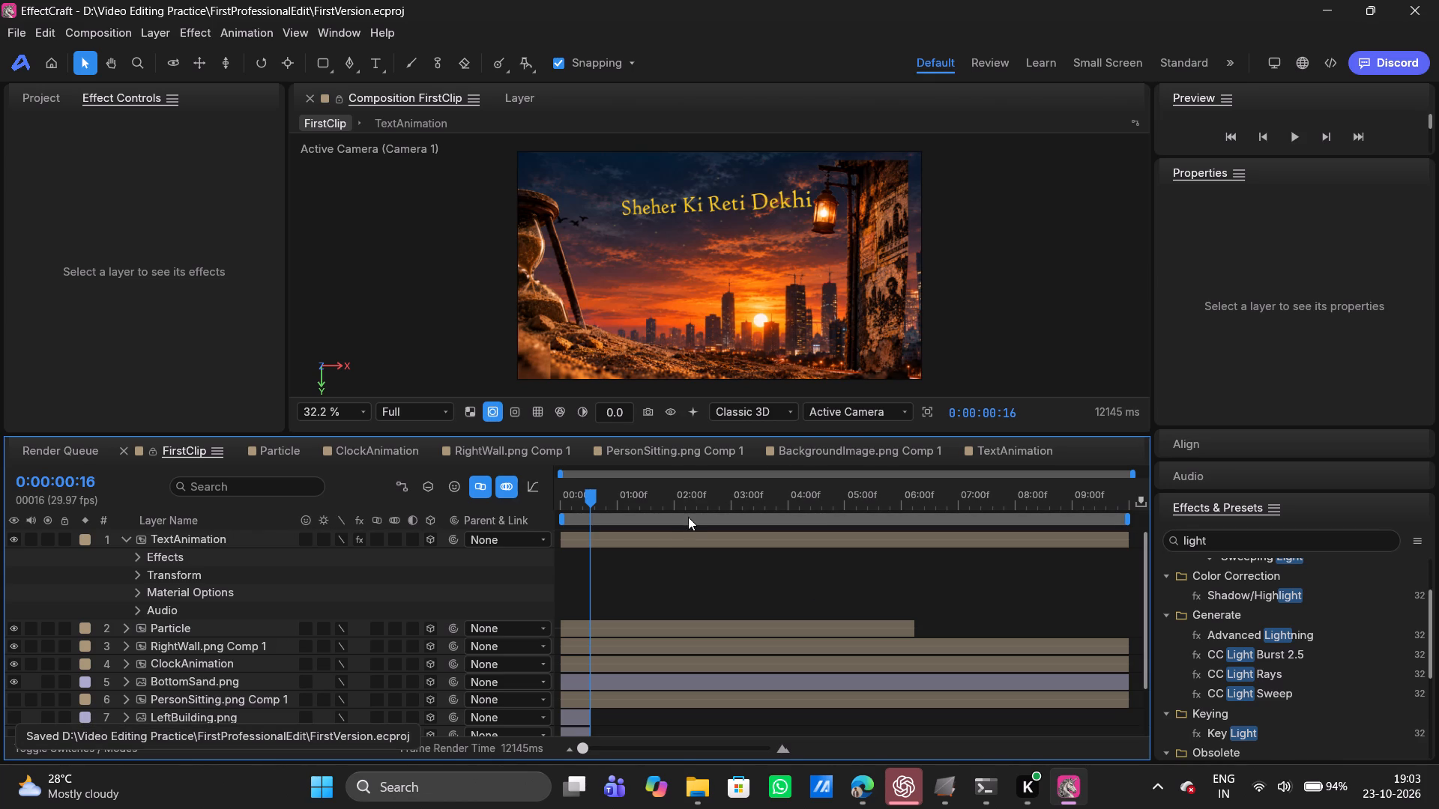
Preview FirstClip from its first frame to check the resized title, then stop the playback.
{"action": "left_click", "coordinate": [651, 536]}
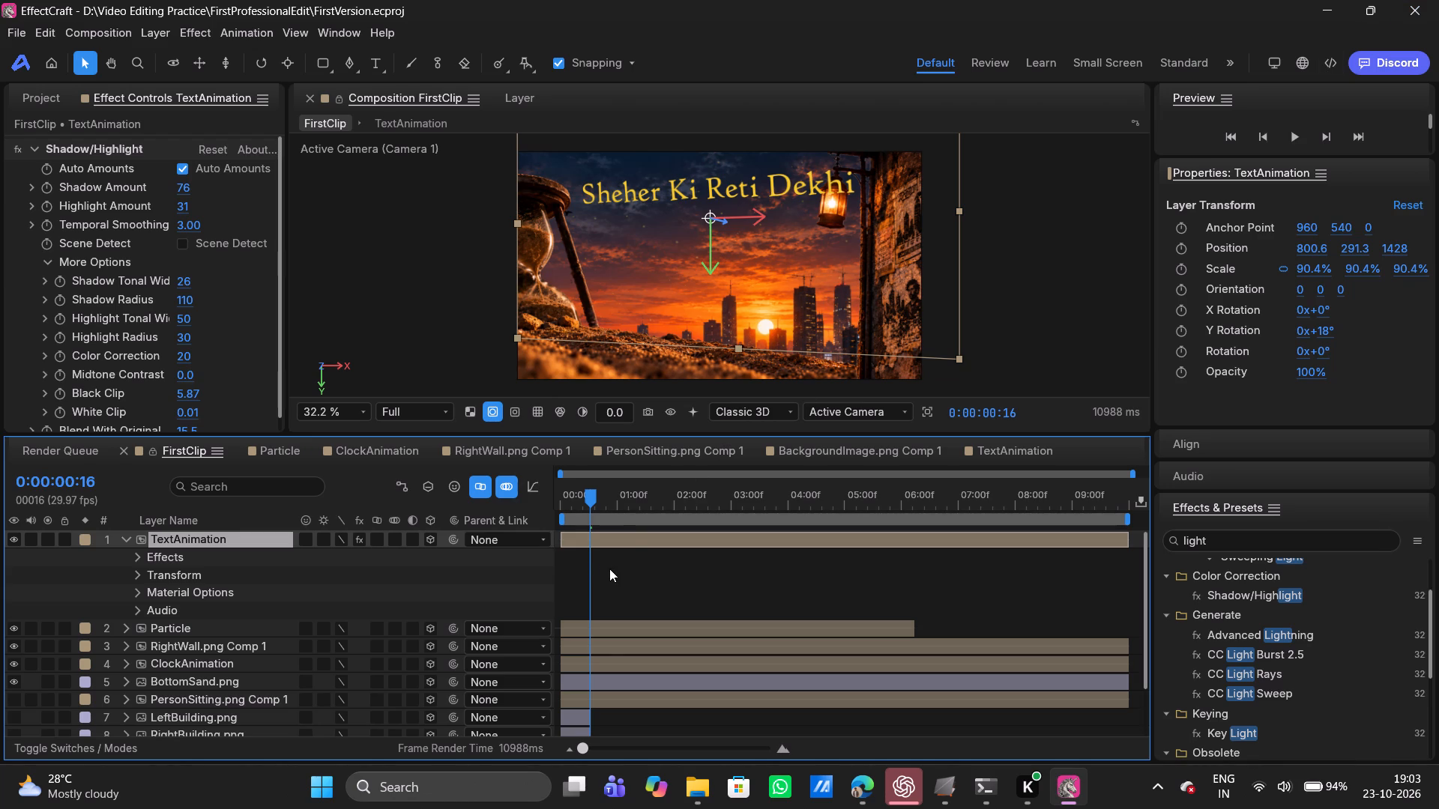
{"action": "key", "text": "space"}
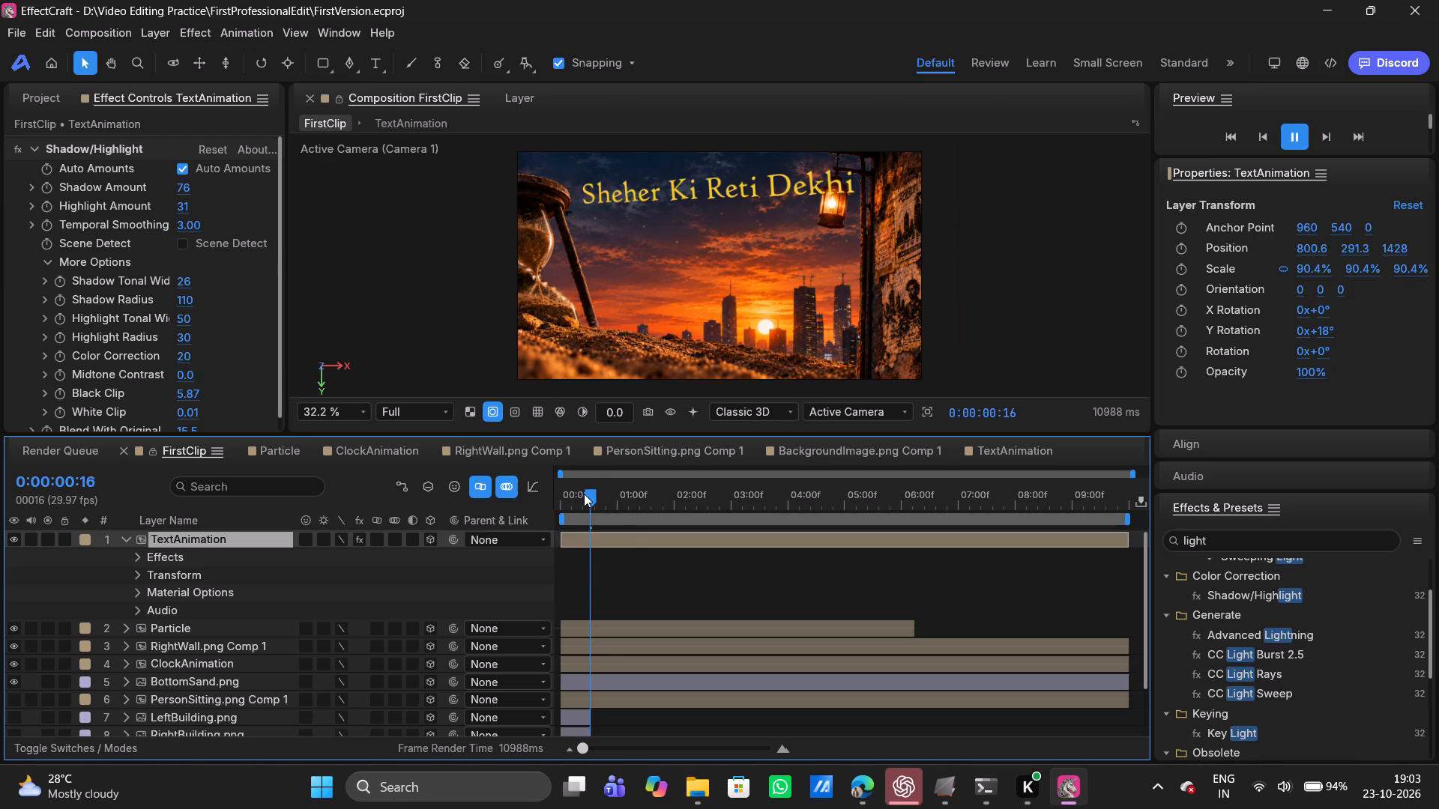
{"action": "left_click_drag", "start_coordinate": [587, 497], "coordinate": [540, 495]}
{"action": "key", "text": "space"}
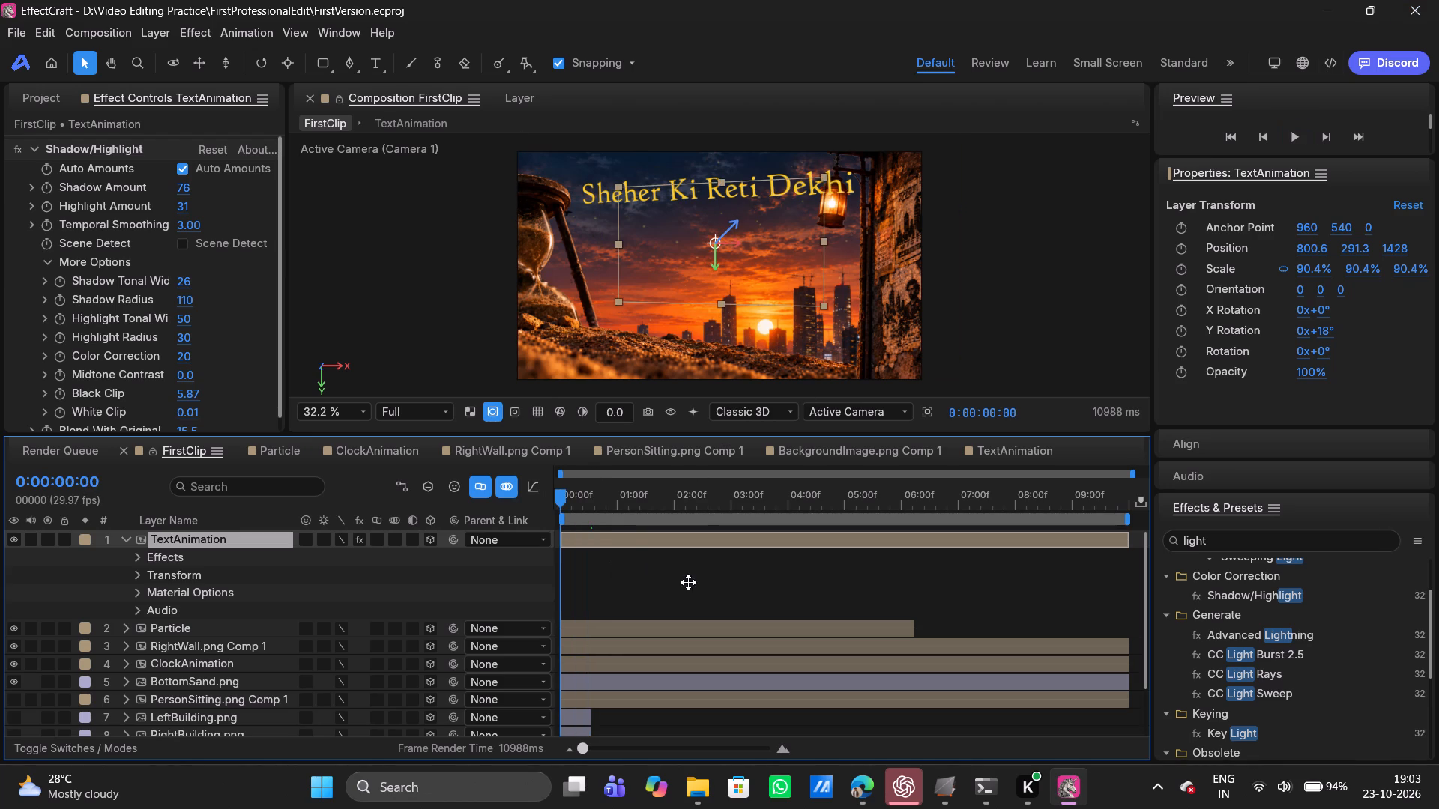
{"action": "left_click", "coordinate": [688, 582]}
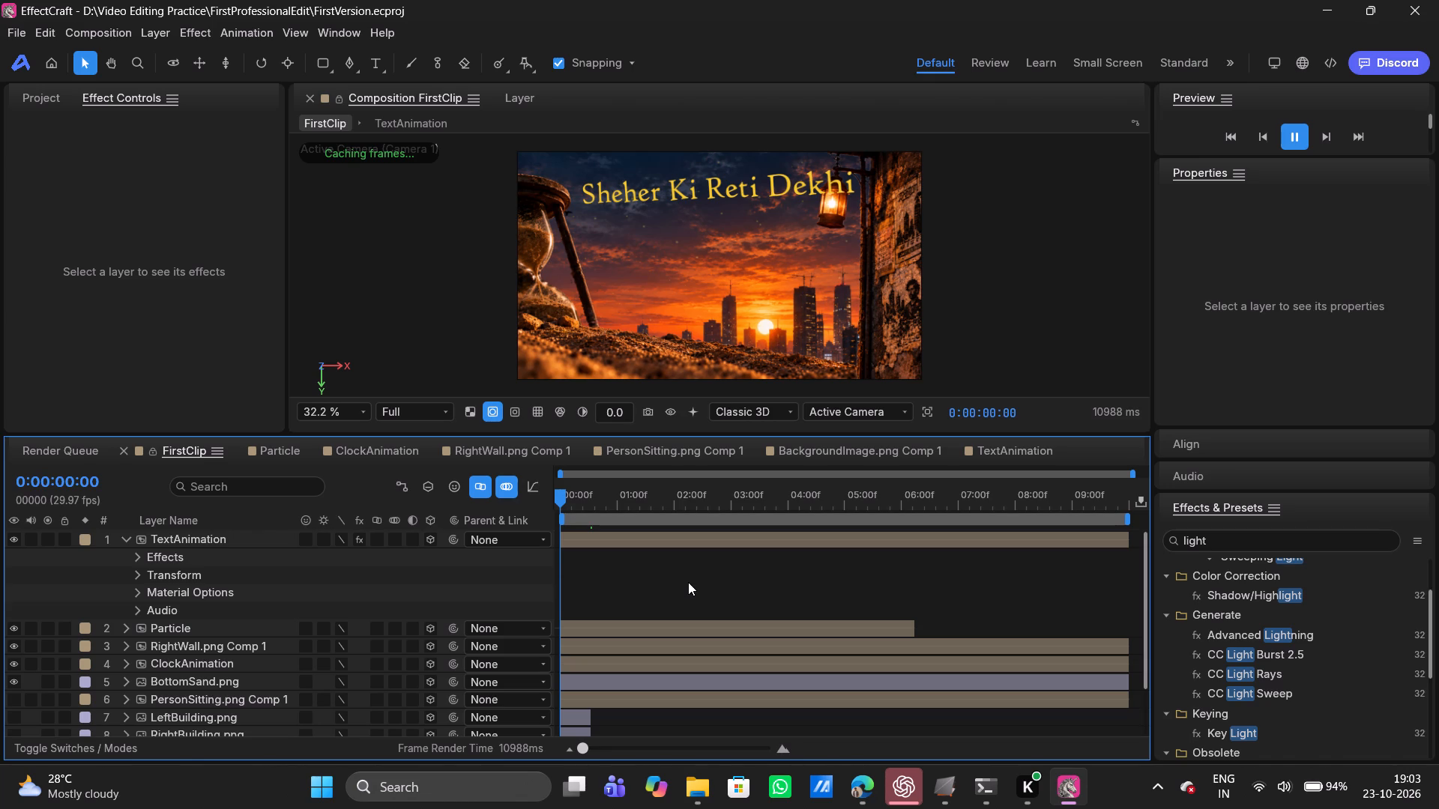
{"action": "key", "text": "space"}
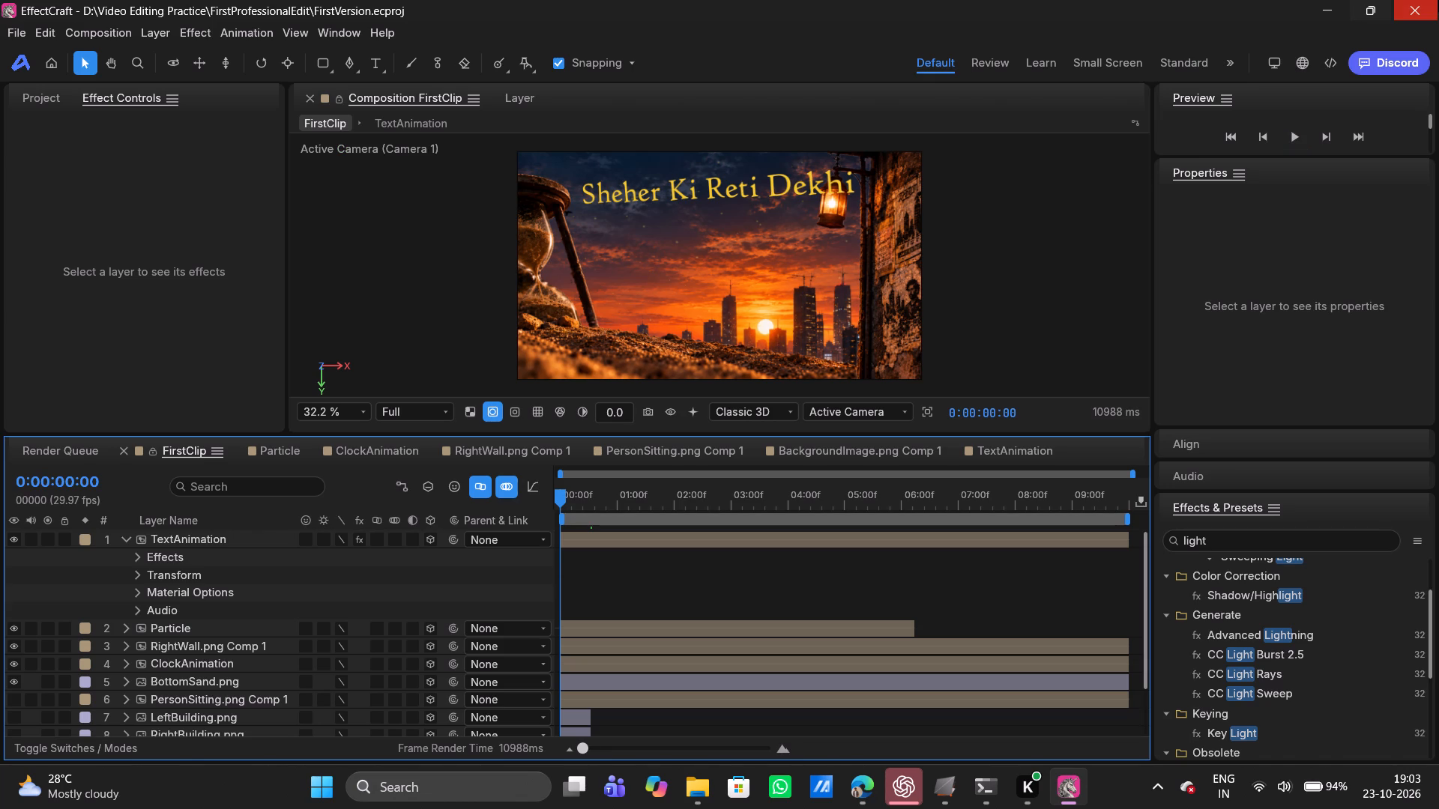
{"action": "left_click", "coordinate": [1438, 0]}
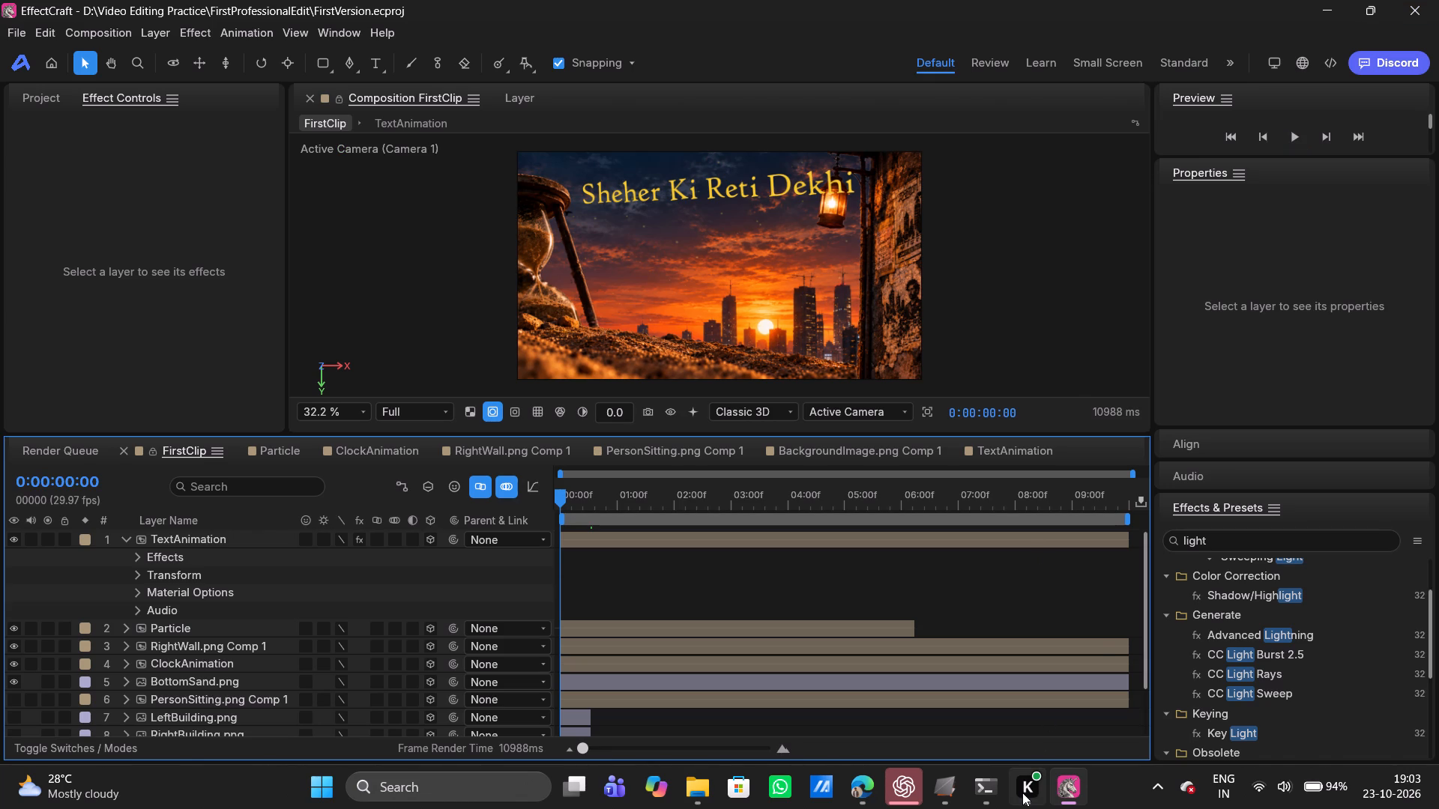